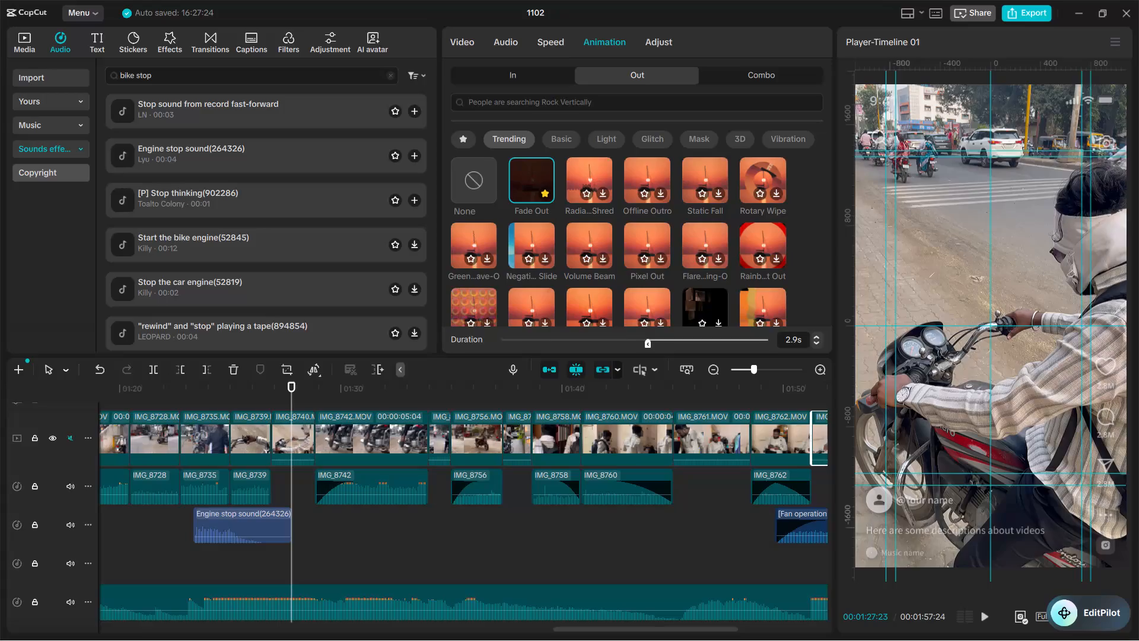
Import today's two ElevenLabs voice-over files, 11-03T09_46_03 and 11-03T11_03_38, from the Downloads folder into the project media.
click(27, 40)
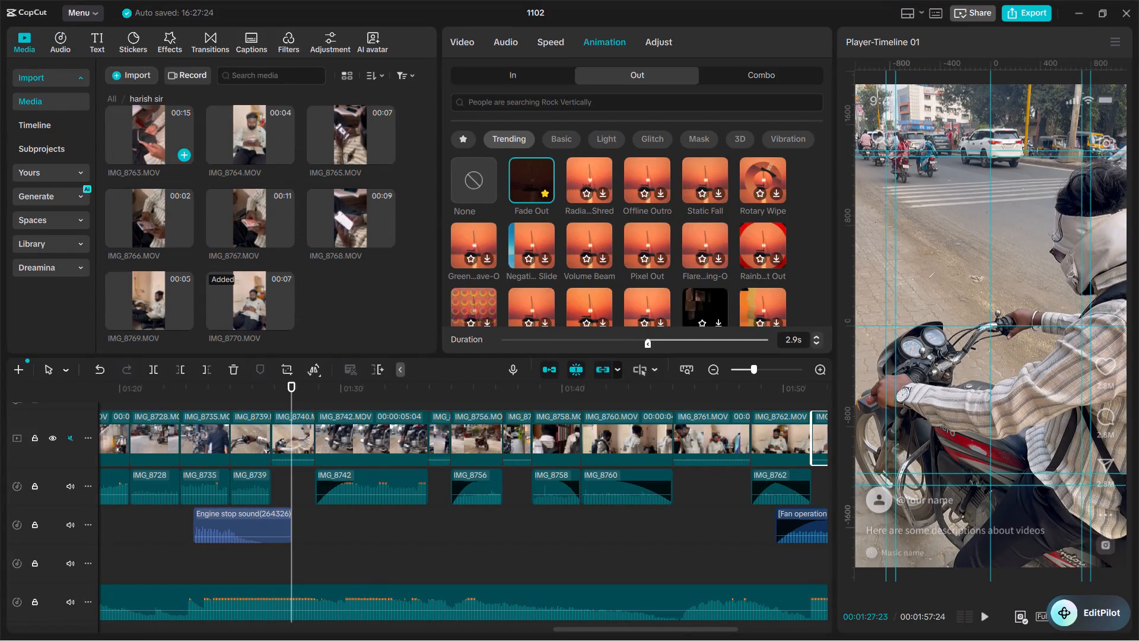
click(114, 96)
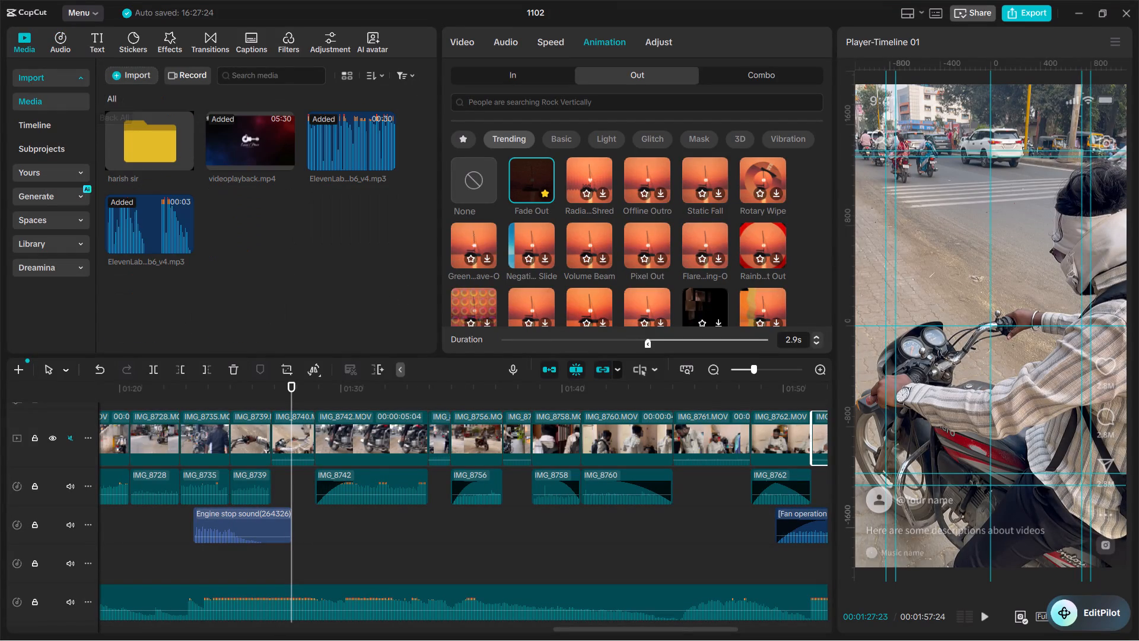
click(144, 69)
click(161, 98)
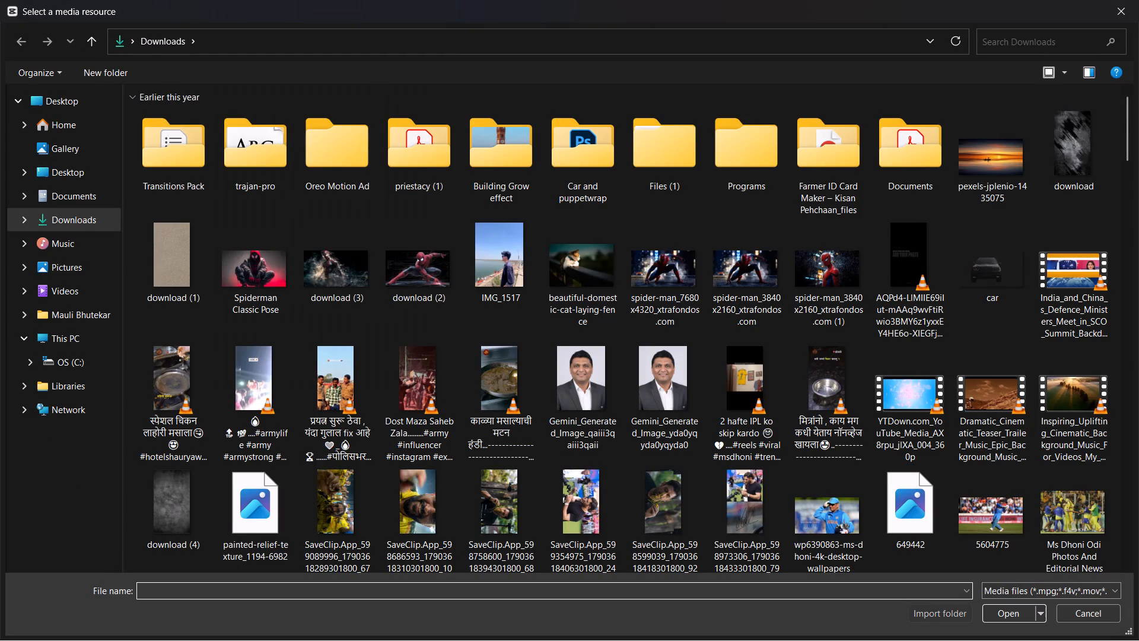
scroll(353, 423, down, 20)
scroll(353, 423, down, 20)
scroll(353, 423, down, 20)
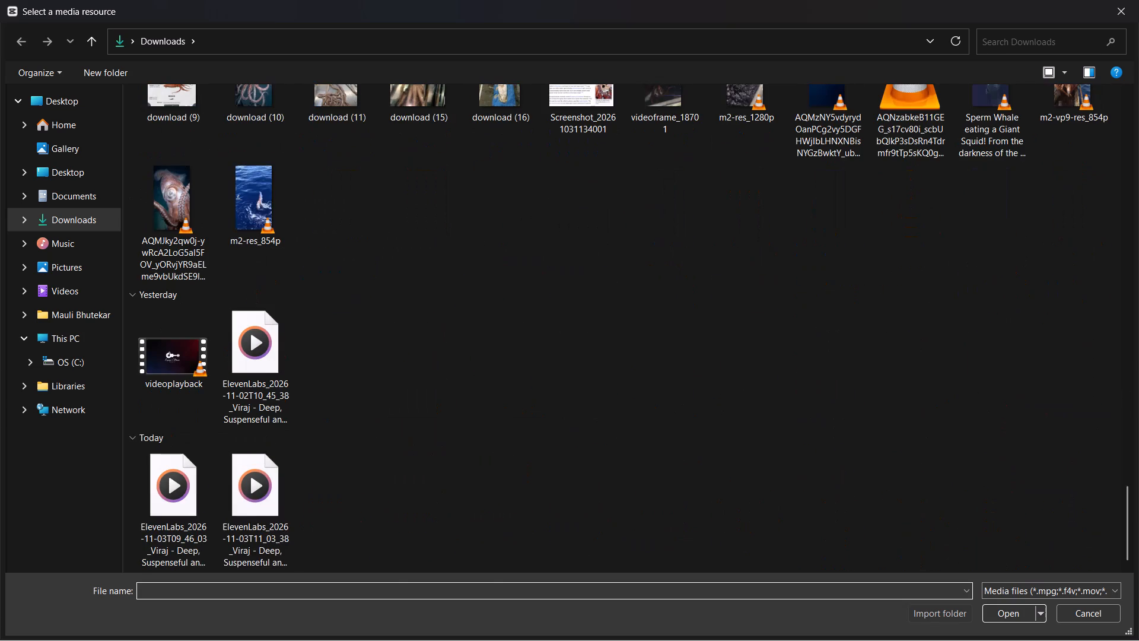
click(265, 472)
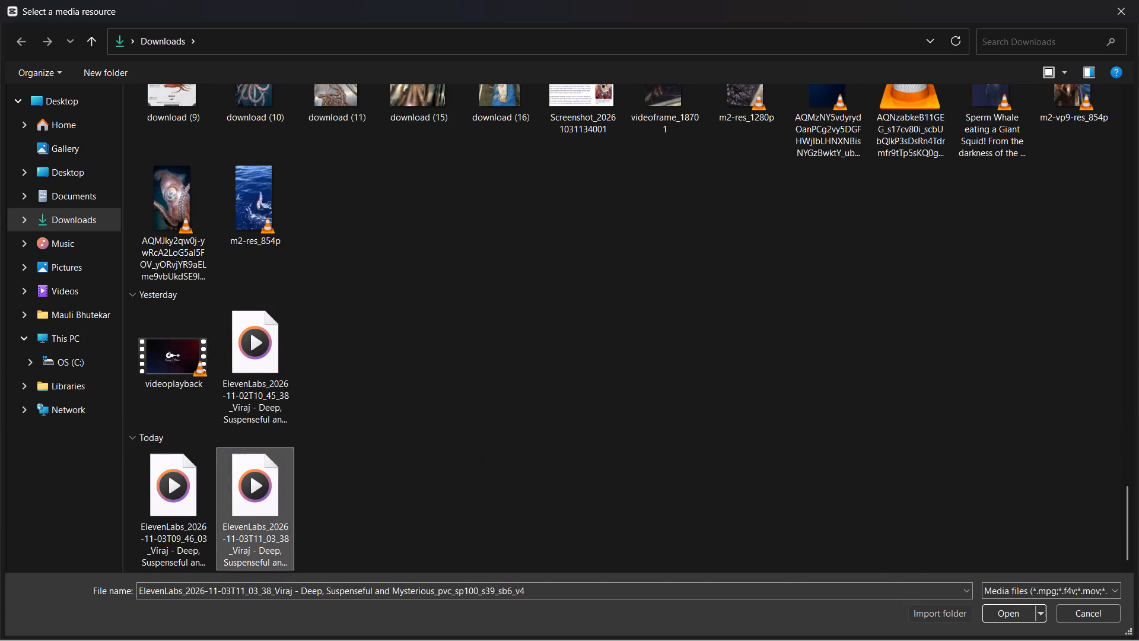
drag(362, 499, 171, 477)
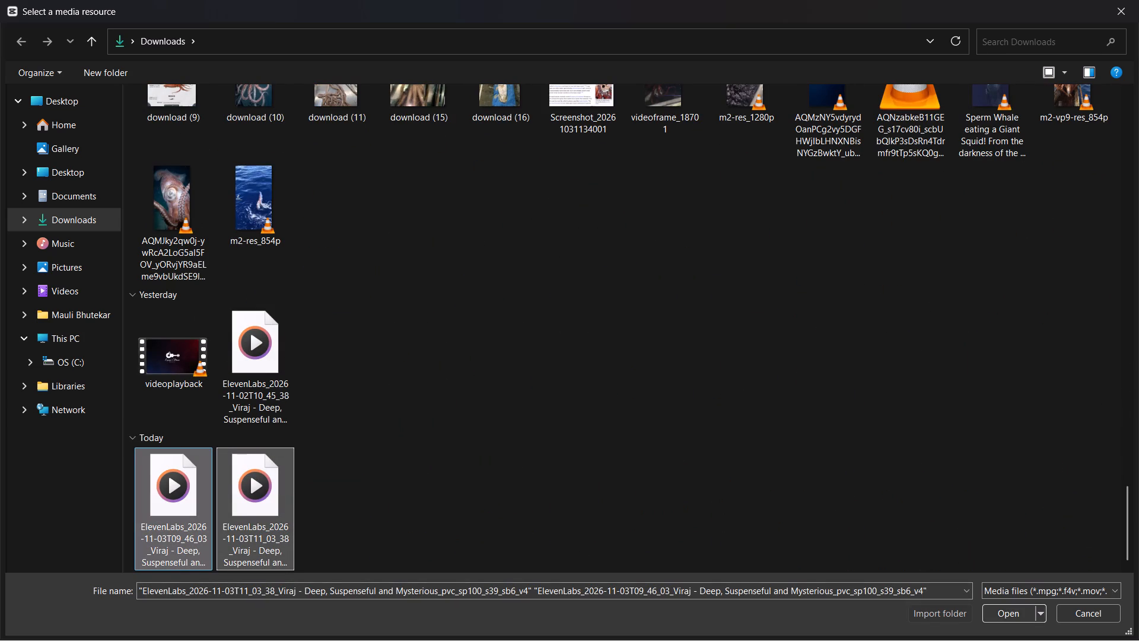
click(1003, 612)
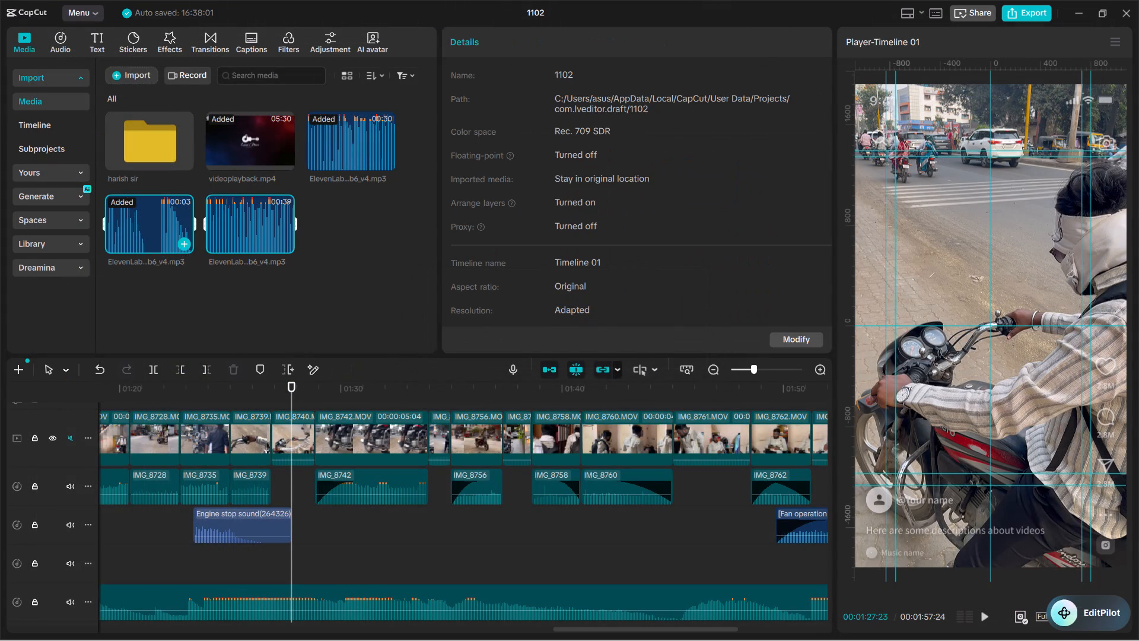
Place both imported voice-over clips back to back on the empty audio track, starting at the beginning of IMG_8742.
drag(252, 221, 318, 567)
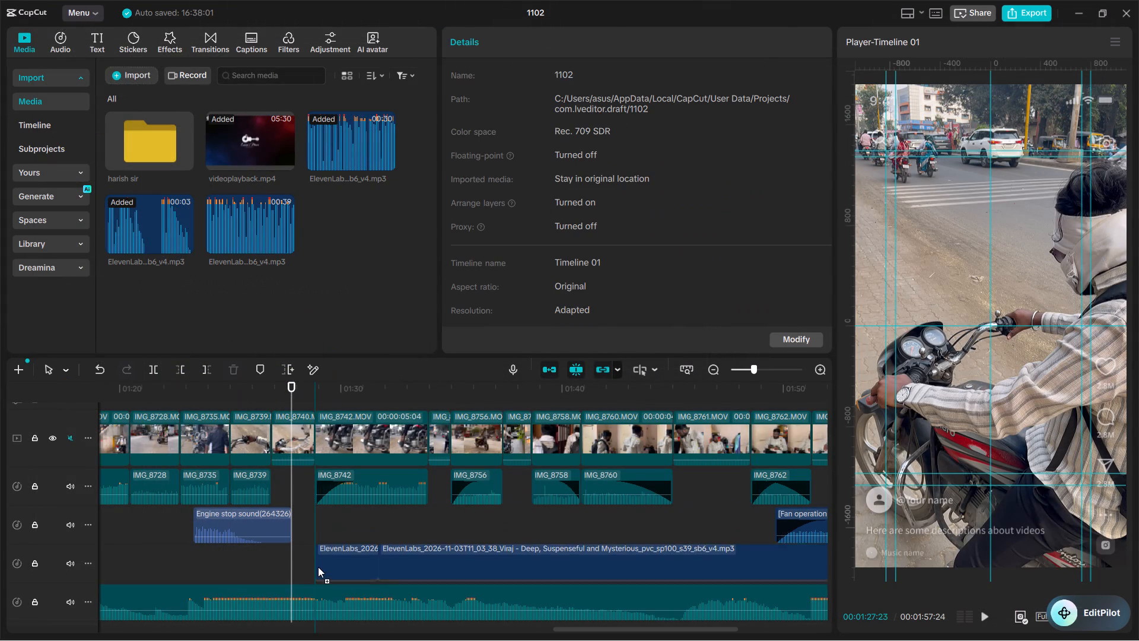
drag(318, 567, 311, 565)
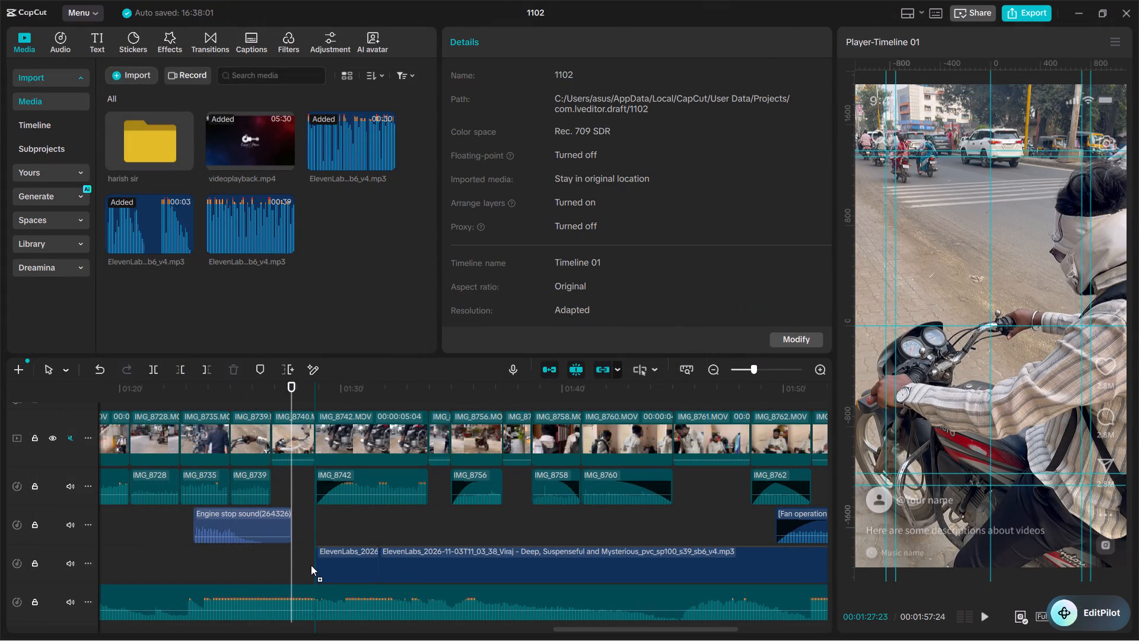
drag(311, 565, 299, 581)
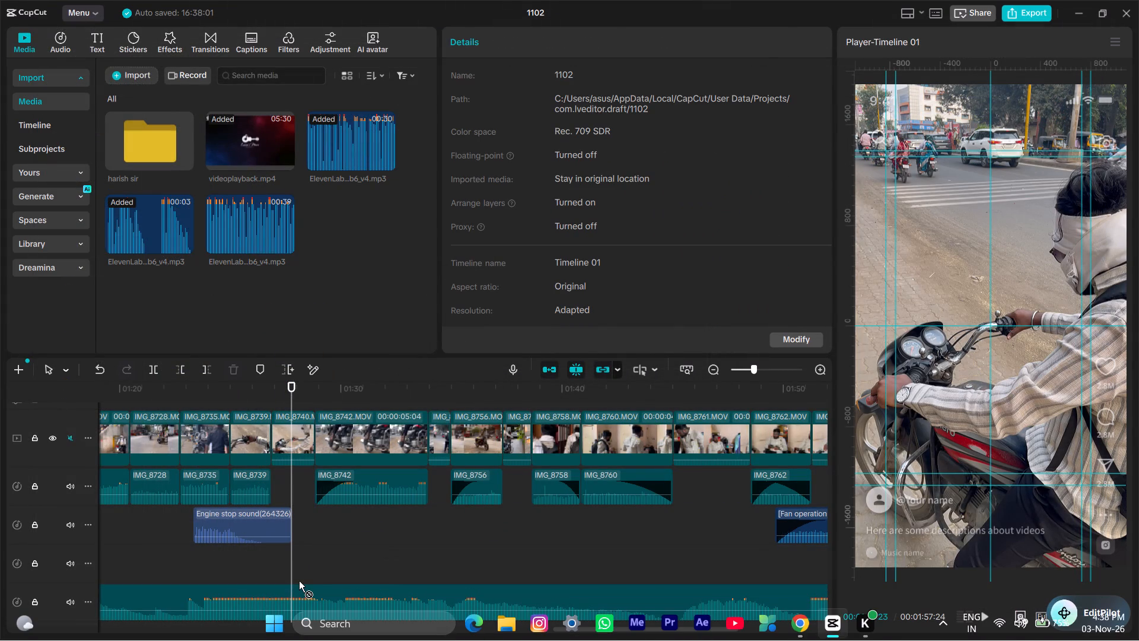
drag(299, 581, 314, 556)
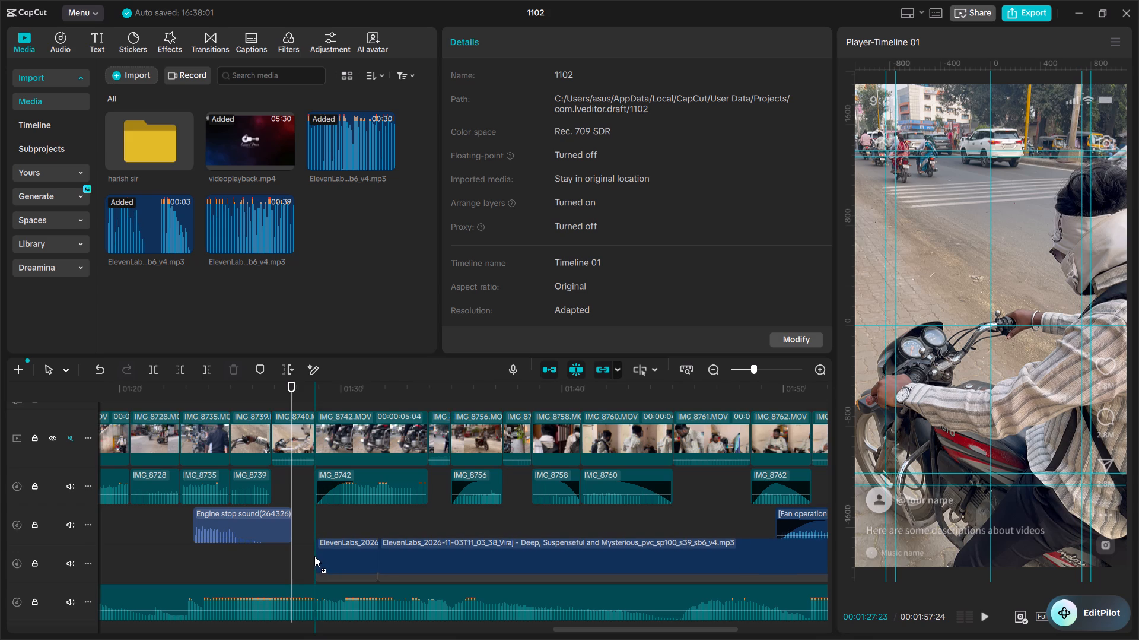
drag(314, 556, 316, 554)
key(BackSpace)
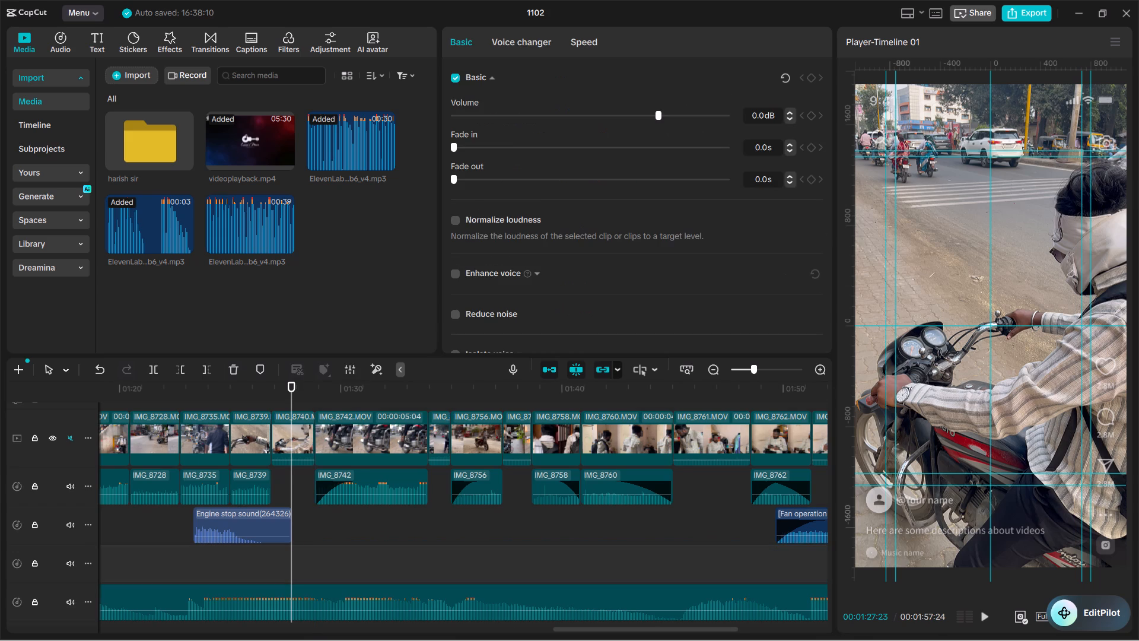
key(ctrl+z)
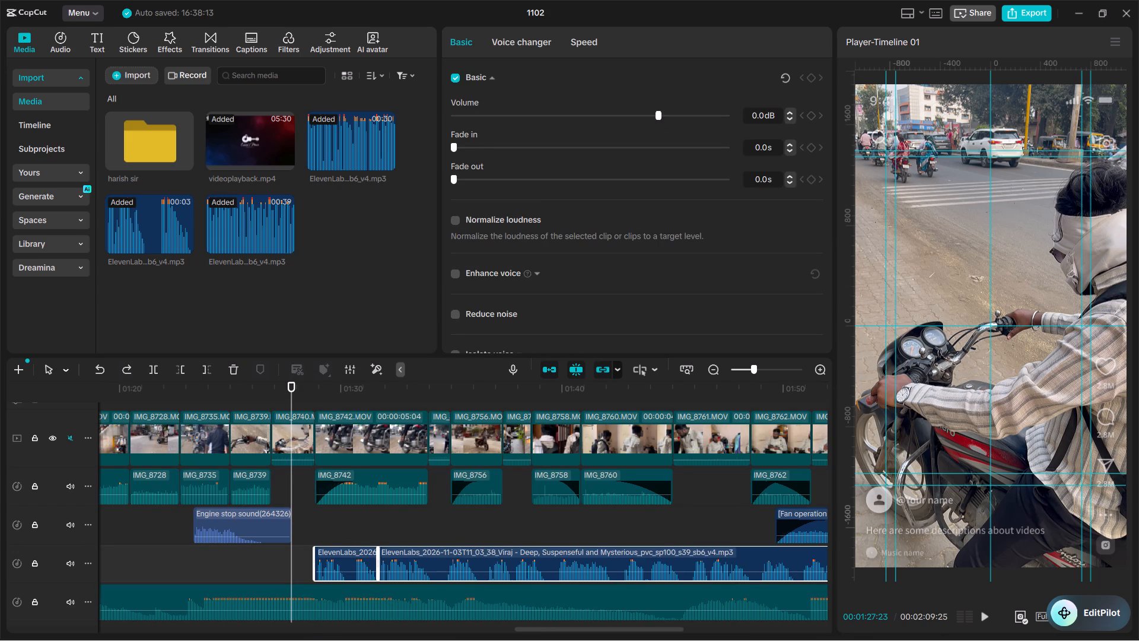
Delete the short ElevenLabs clip that precedes the 11_03_38 voice-over on the audio track.
click(427, 558)
click(348, 553)
key(BackSpace)
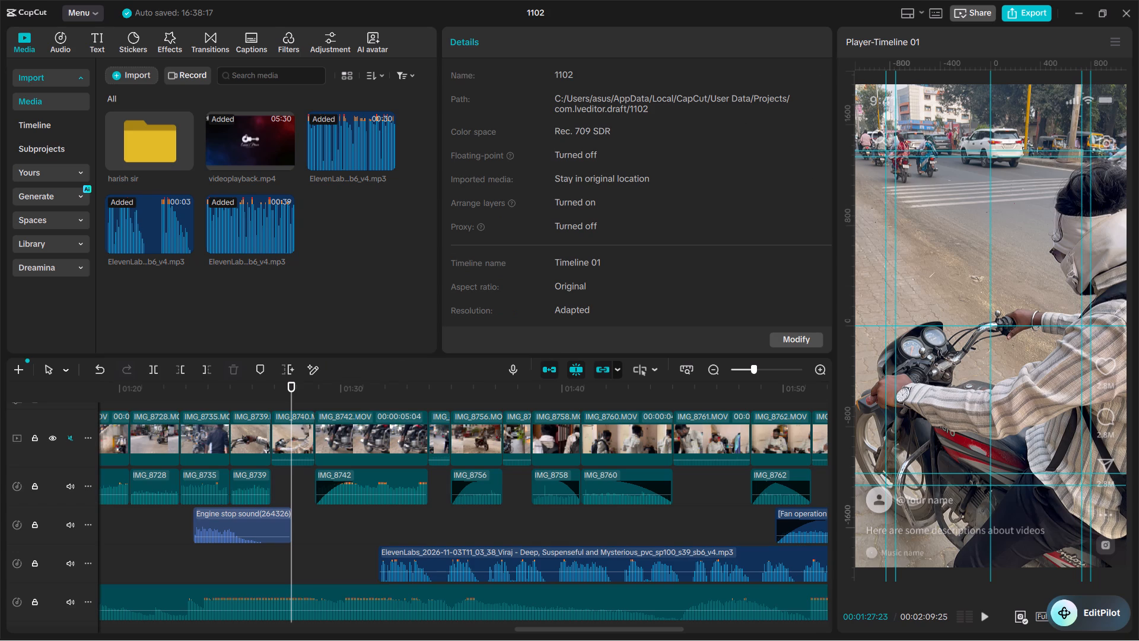
Move the 11_03_38 voice-over clip earlier on its audio track so it starts at about 01:07.
drag(428, 388, 184, 460)
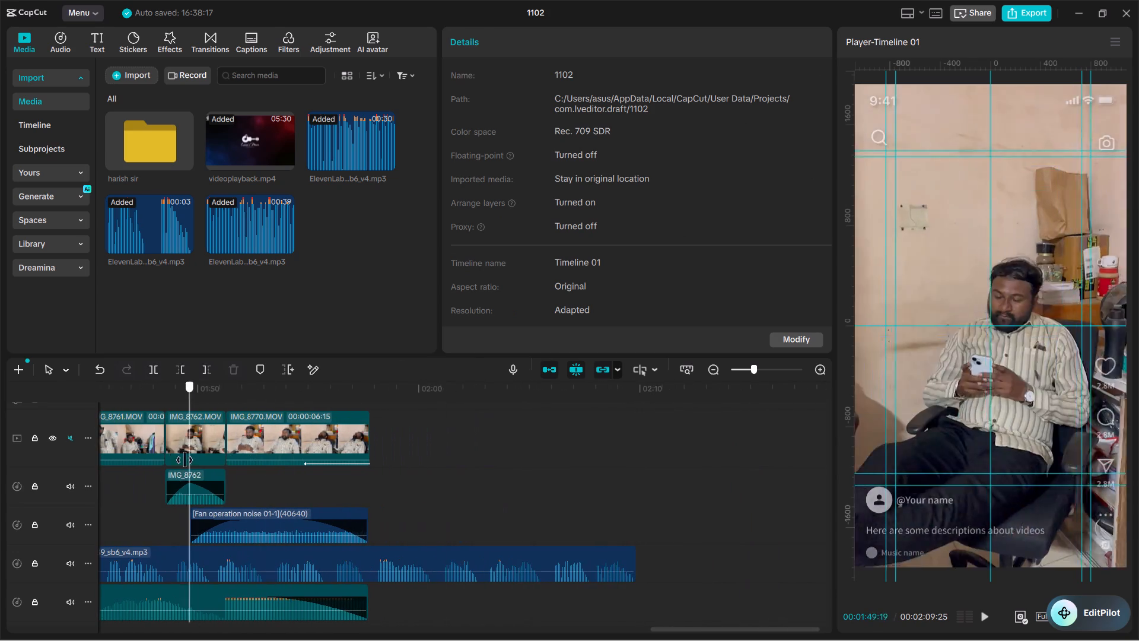
drag(184, 460, 71, 519)
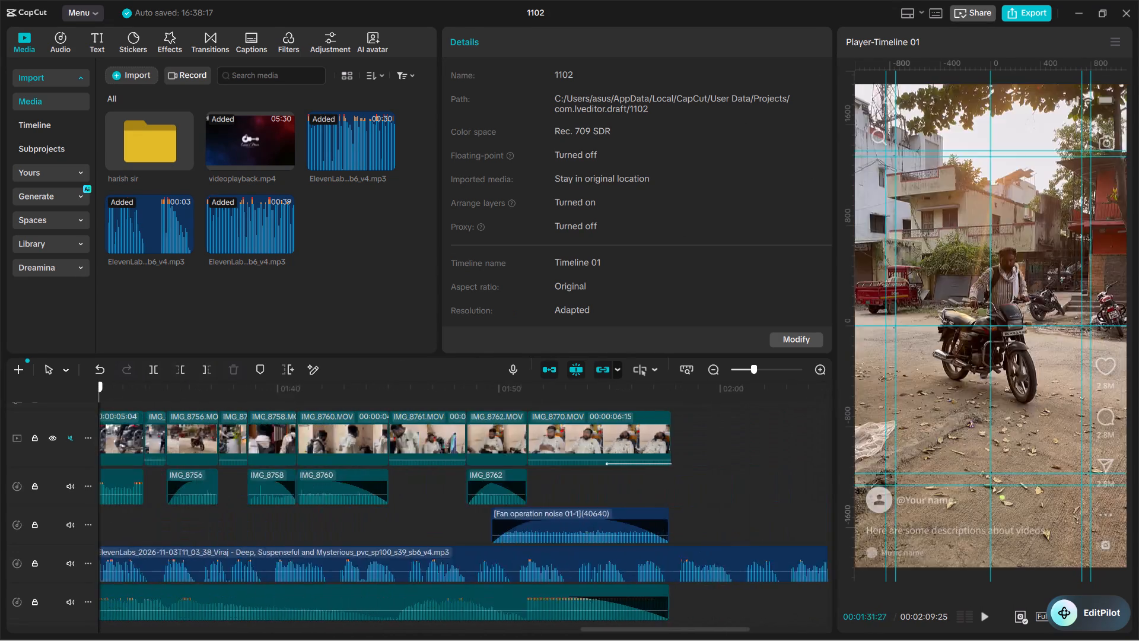
drag(71, 519, 504, 517)
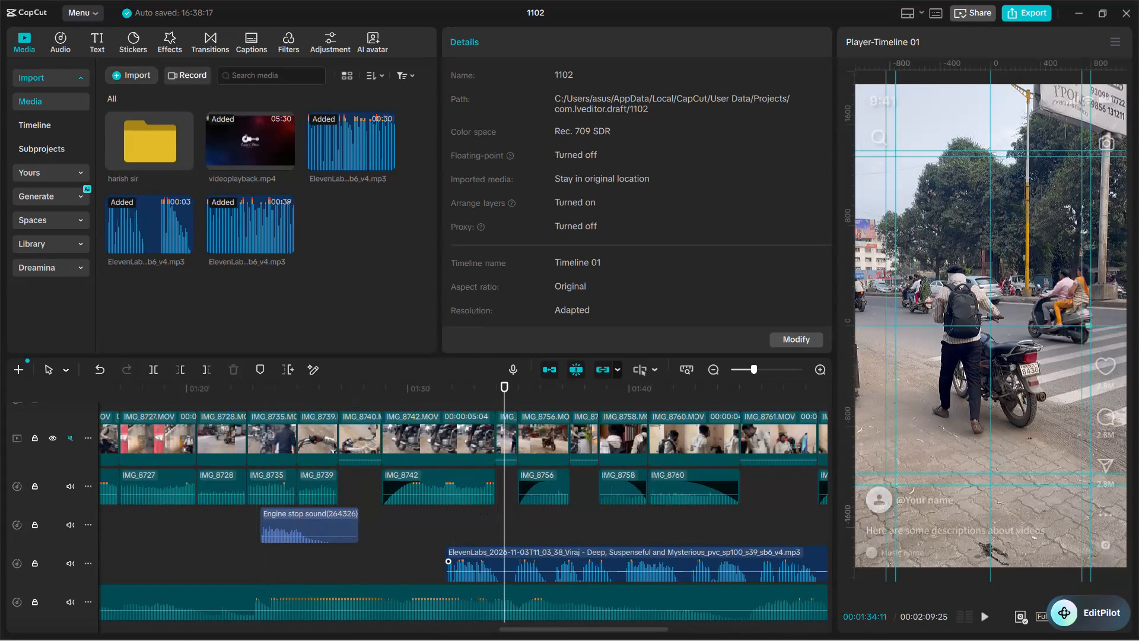
drag(553, 560, 177, 573)
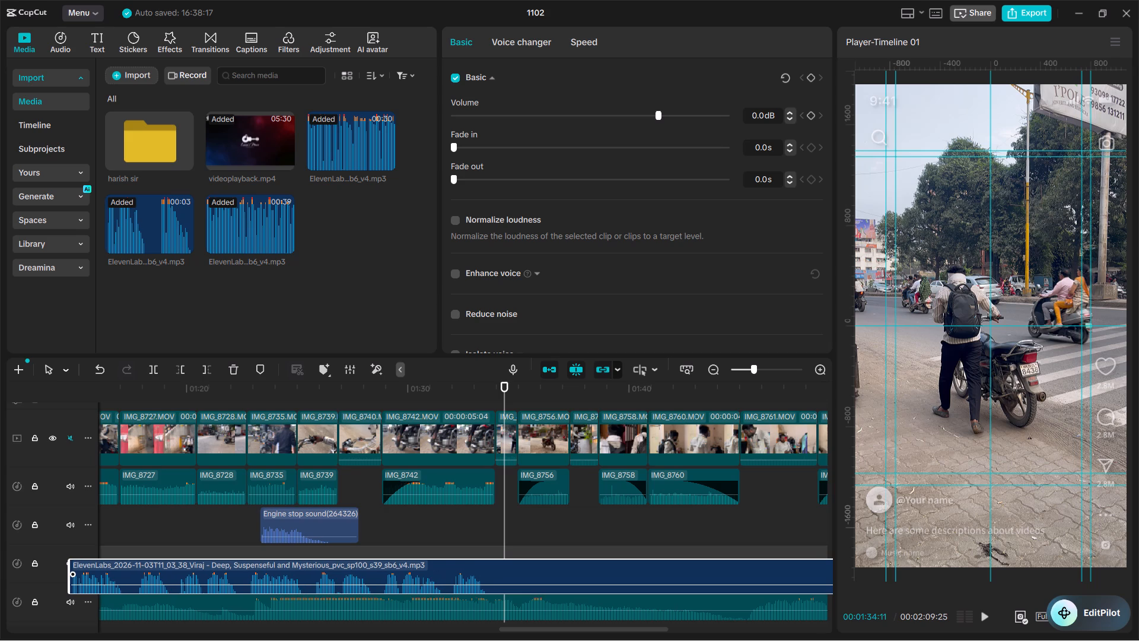
drag(177, 573, 338, 564)
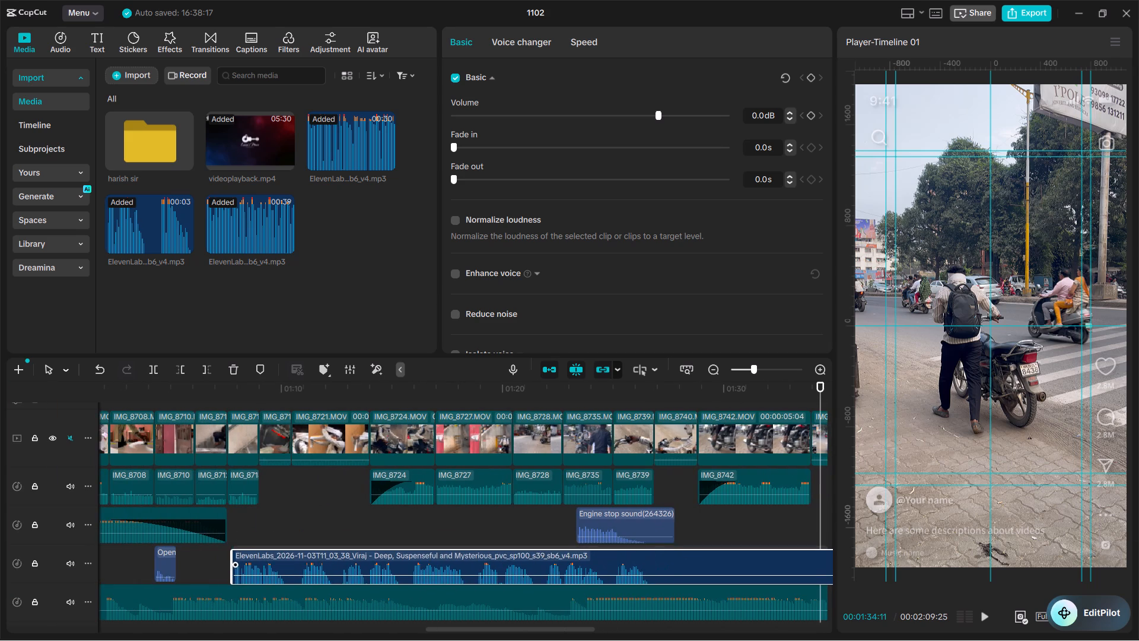
drag(338, 564, 330, 566)
Apply the Bass Mic voice filter to the 11_03_38 voice-over clip.
drag(394, 393, 191, 442)
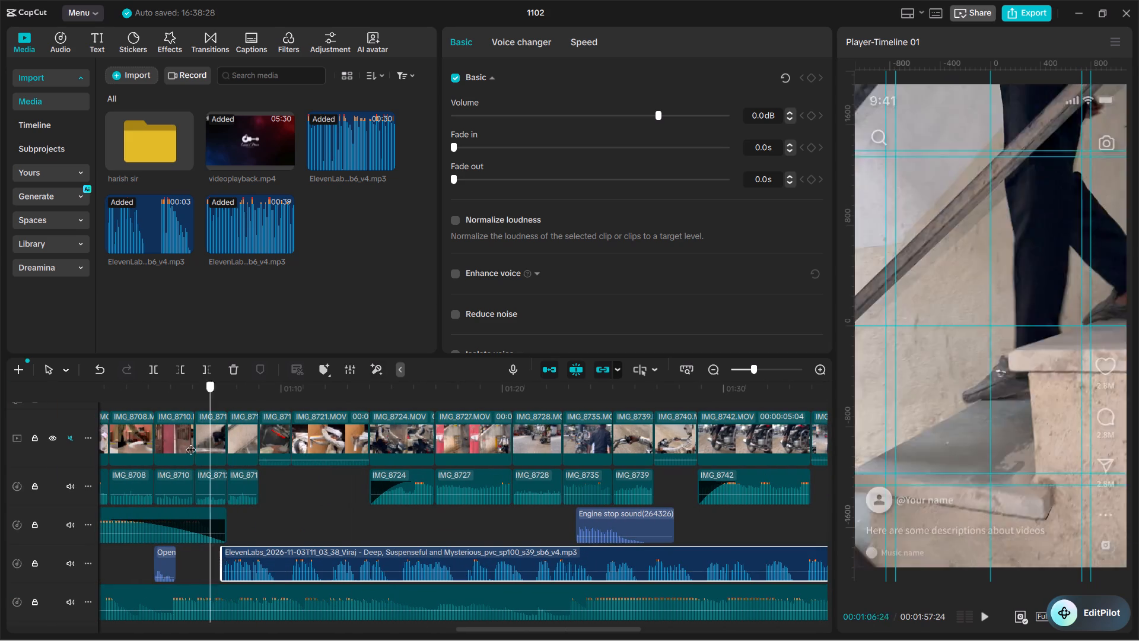
drag(191, 442, 489, 512)
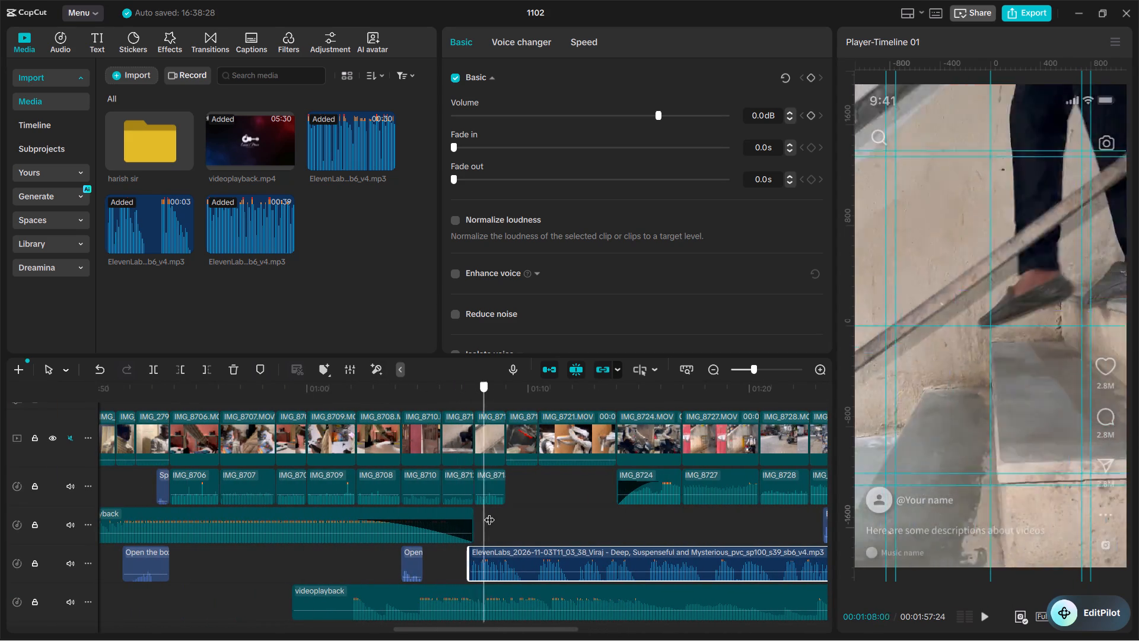
drag(489, 512, 512, 531)
key(space)
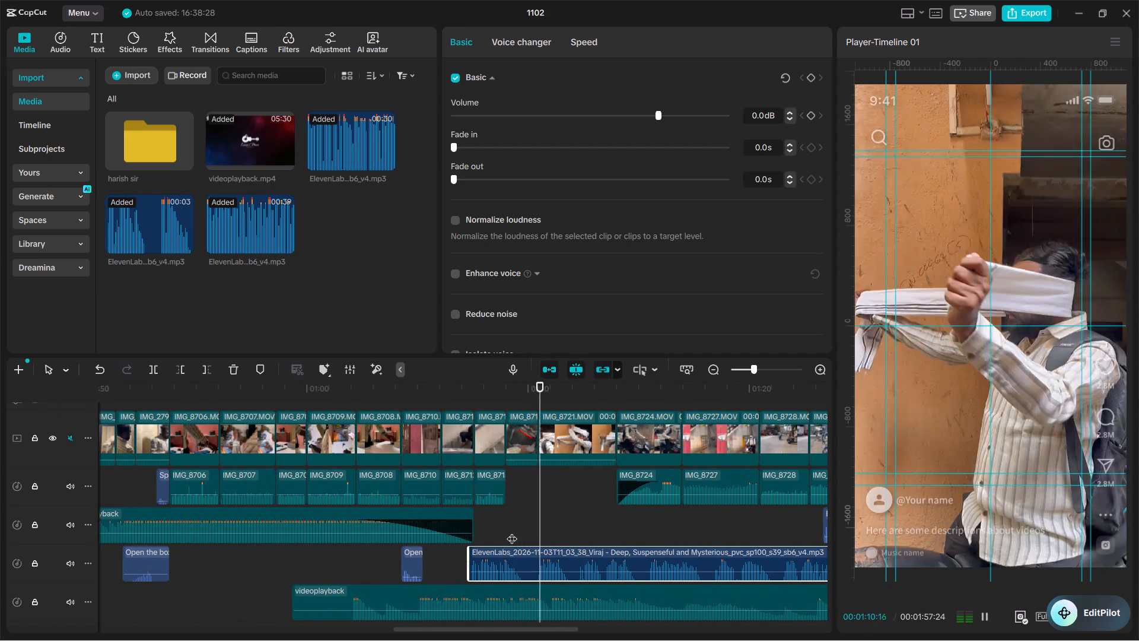
drag(540, 395, 457, 421)
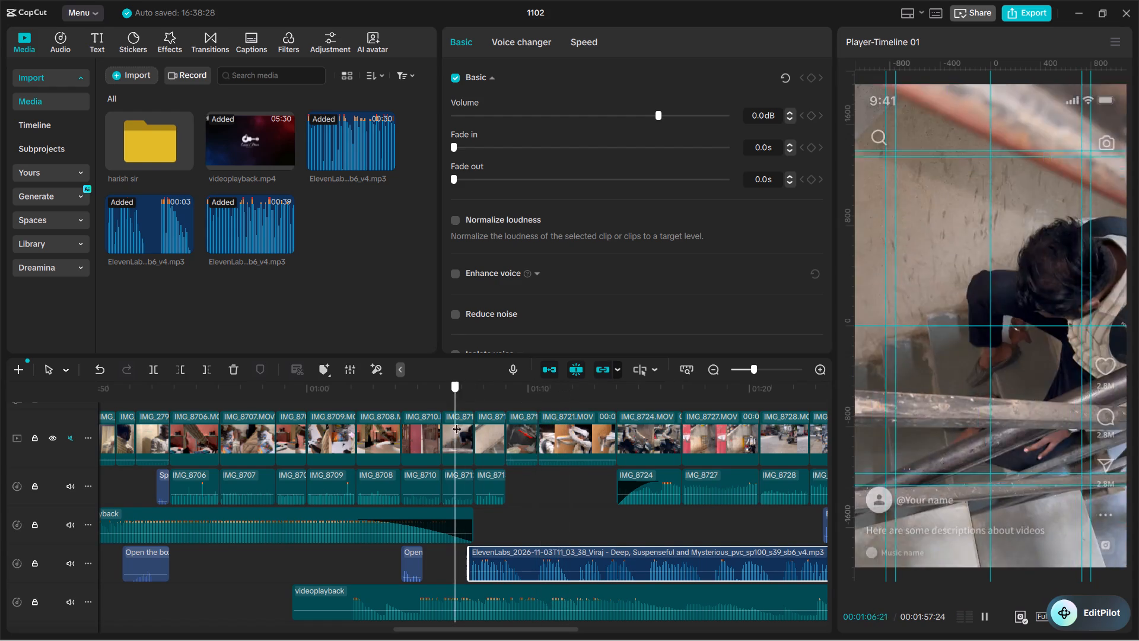
drag(457, 421, 500, 469)
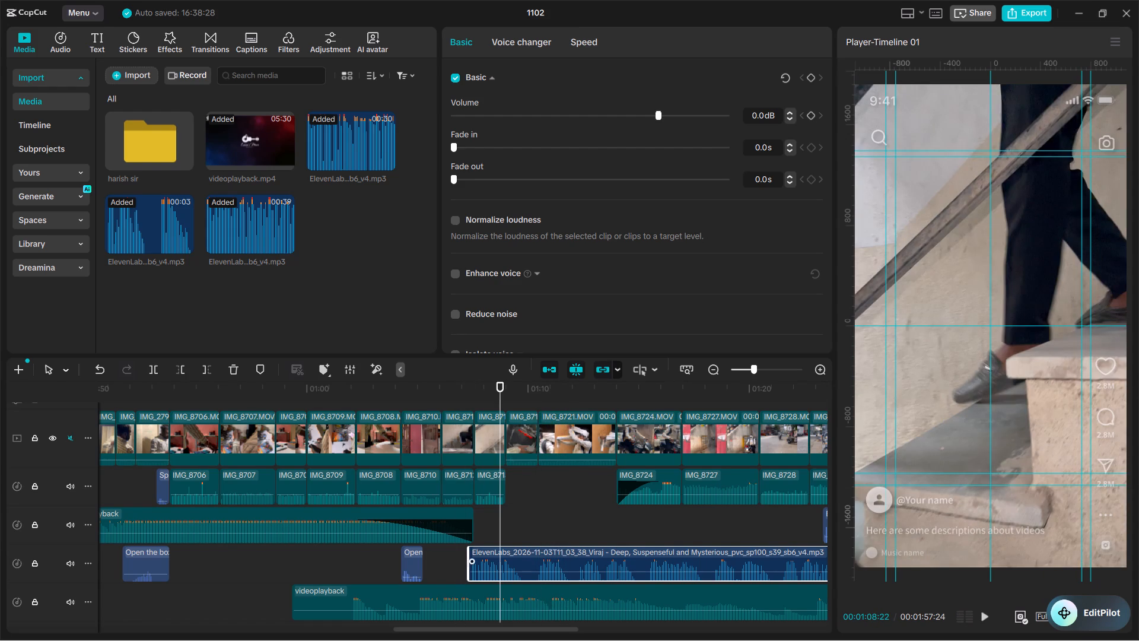
right_click(581, 566)
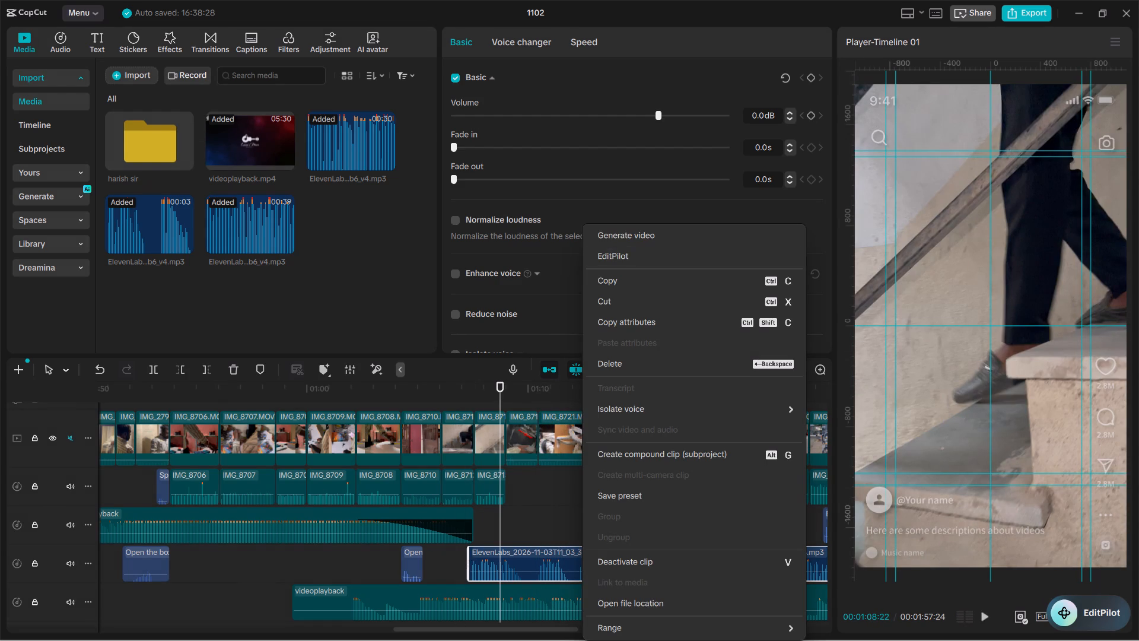
click(521, 37)
click(521, 37)
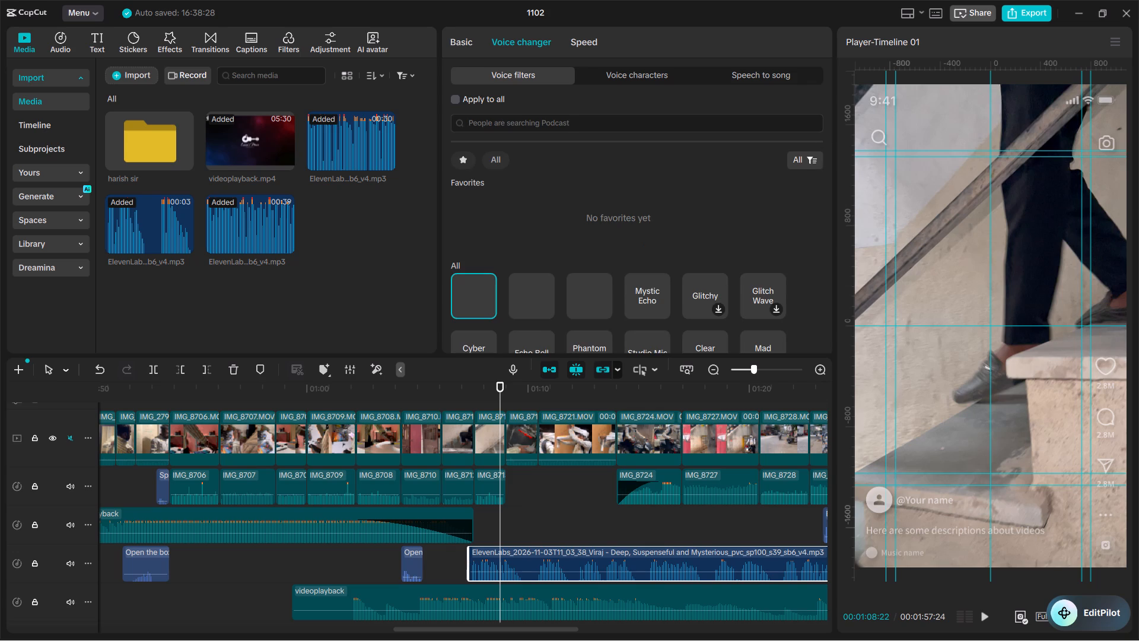
scroll(633, 277, down, 1)
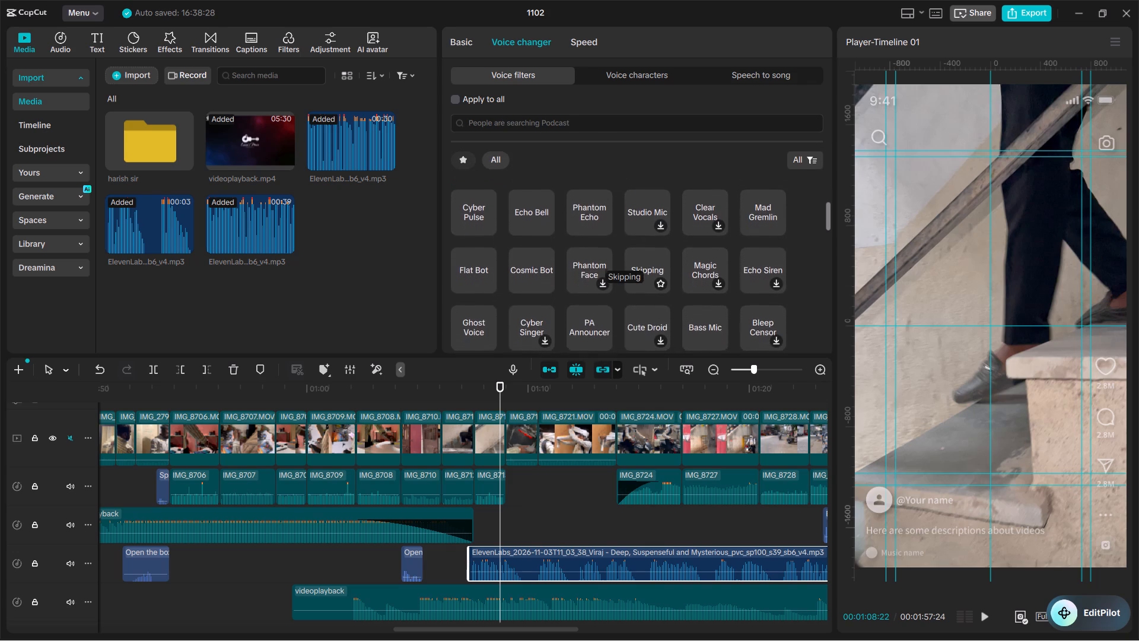
scroll(633, 277, down, 1)
click(717, 311)
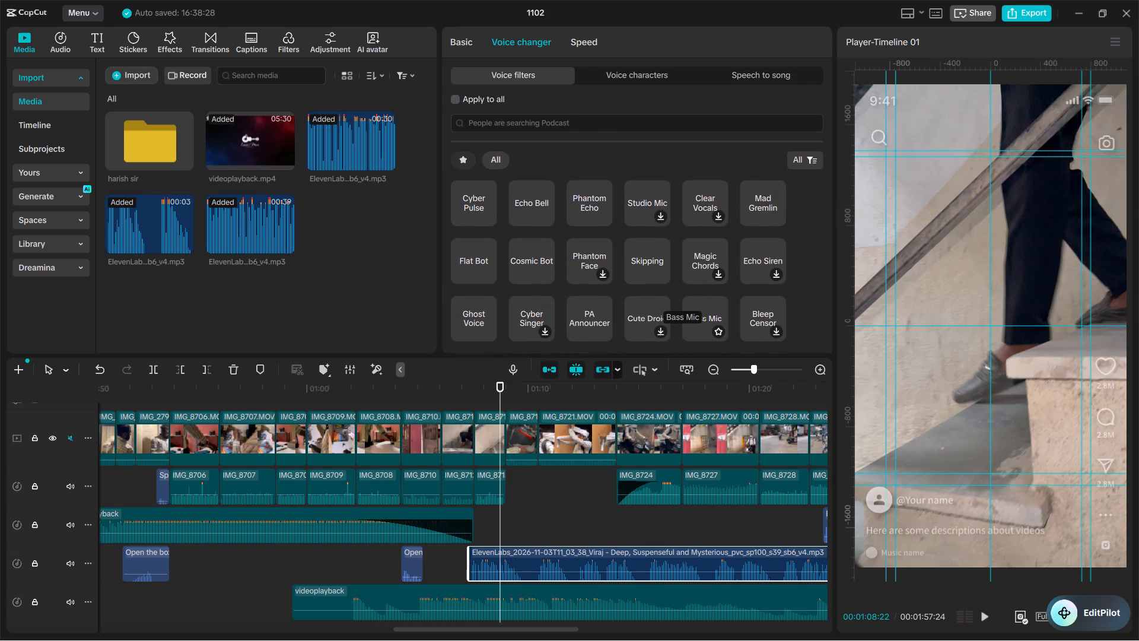
click(717, 311)
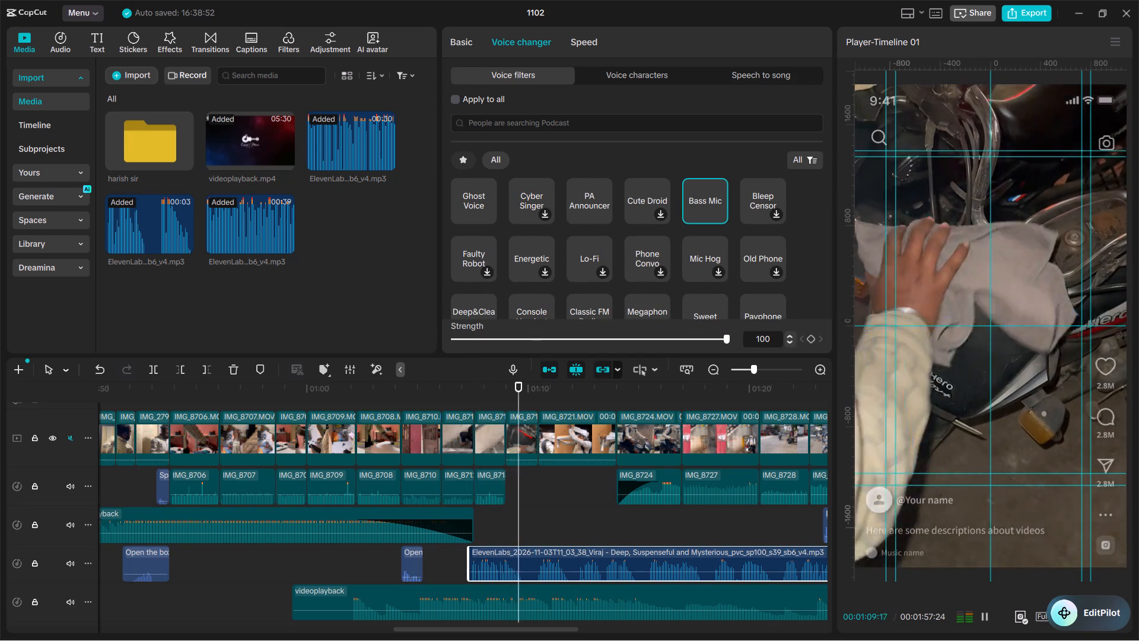
Play the voice-over and trim off its beginning up to 01:10:07.
key(space)
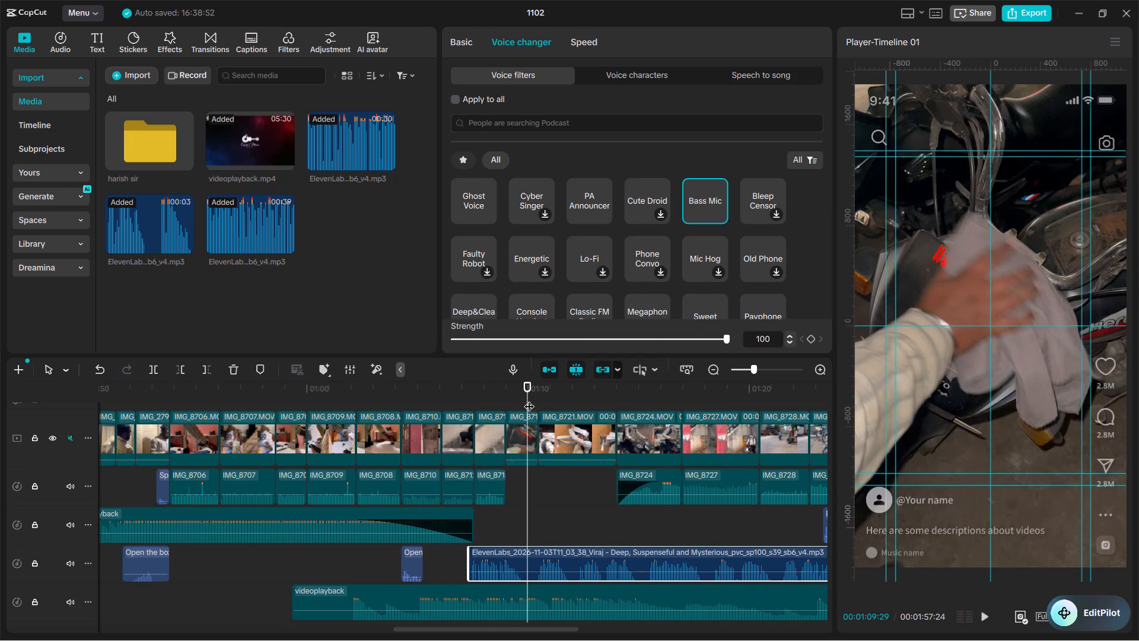
key(space)
key(space)
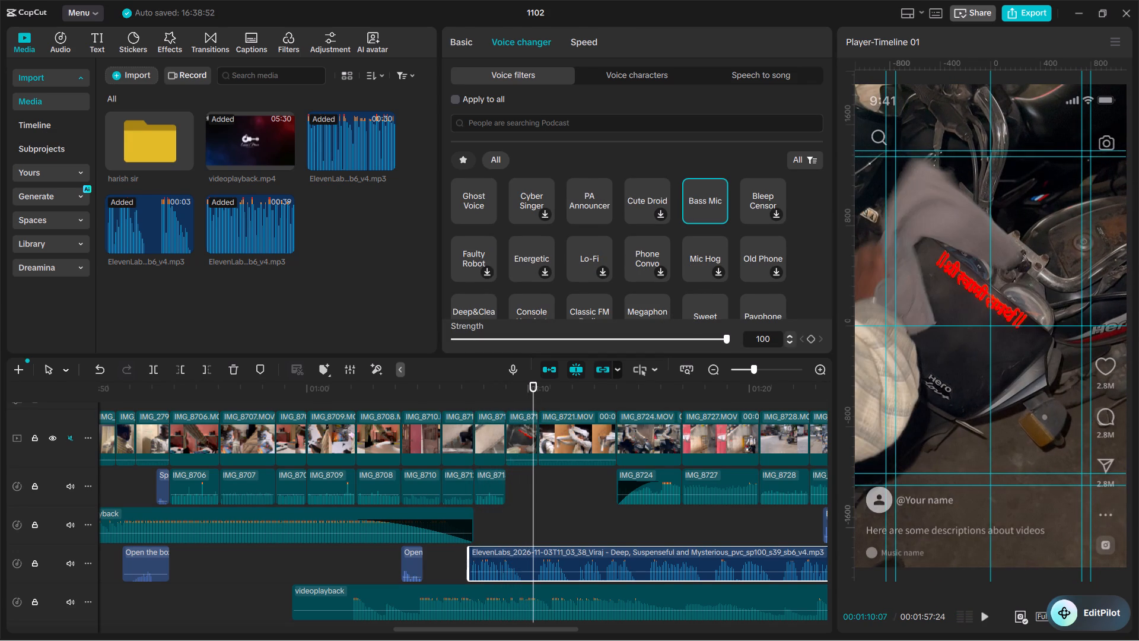
key(q)
Play on through the voice-over and split it at 01:15:03.
key(space)
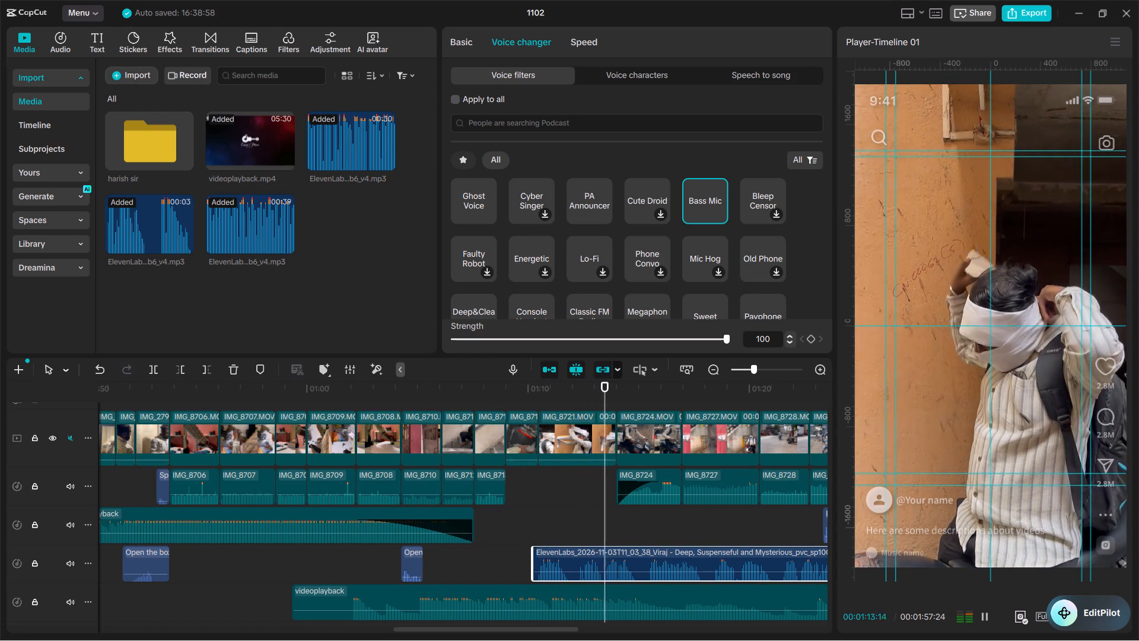
key(space)
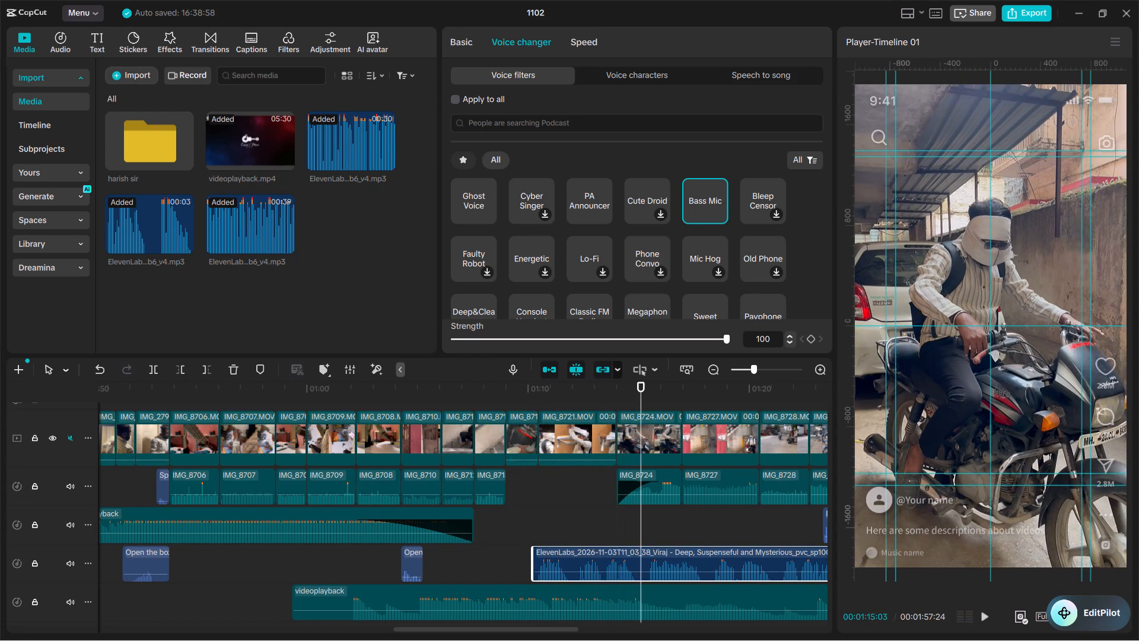
key(ctrl+b)
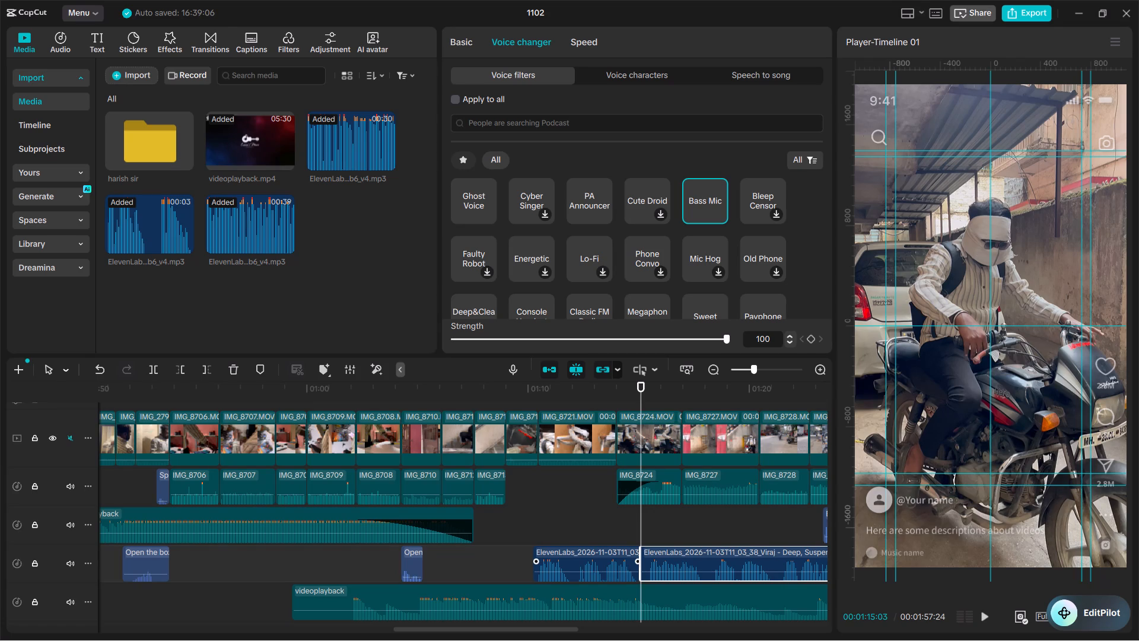
Move the first split piece of the 11_03_38 voice-over to the lowest audio track, starting at about 00:50.
drag(578, 563, 62, 594)
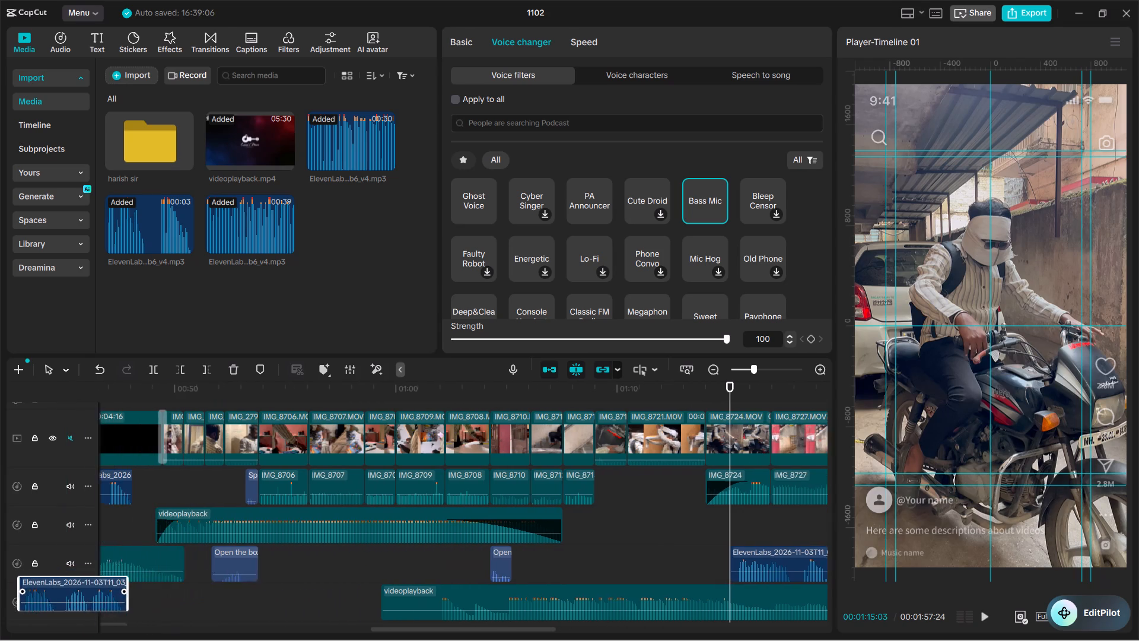
drag(62, 594, 346, 608)
Play back the section from about 00:47 to check the moved voice-over piece against the footage.
drag(291, 399, 246, 410)
key(space)
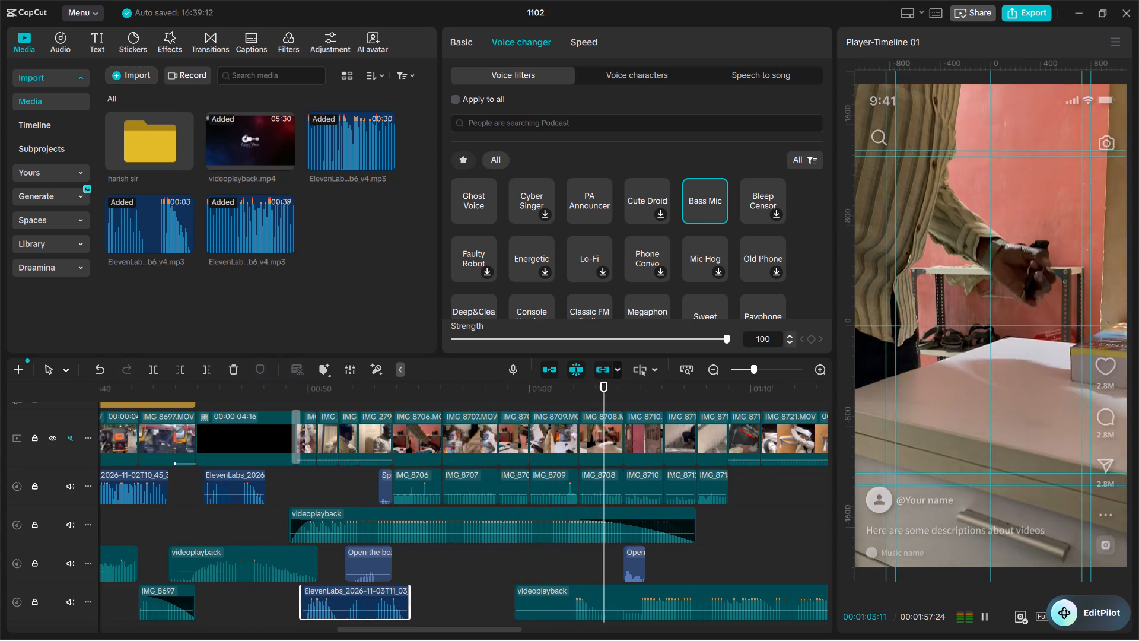
drag(588, 391, 251, 442)
key(space)
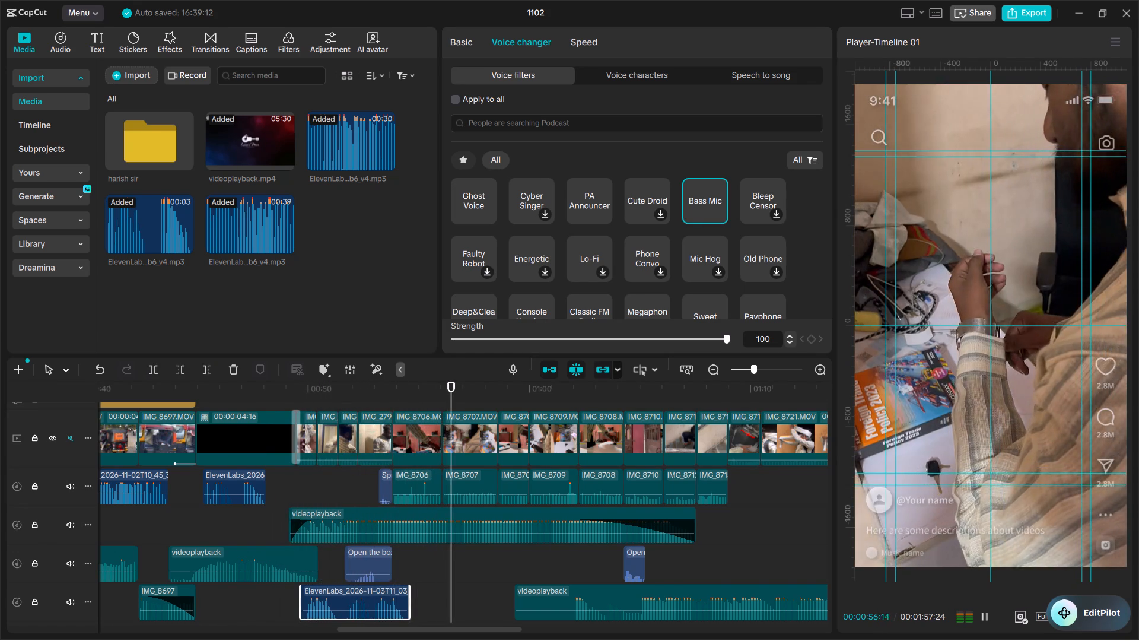
drag(478, 406, 483, 404)
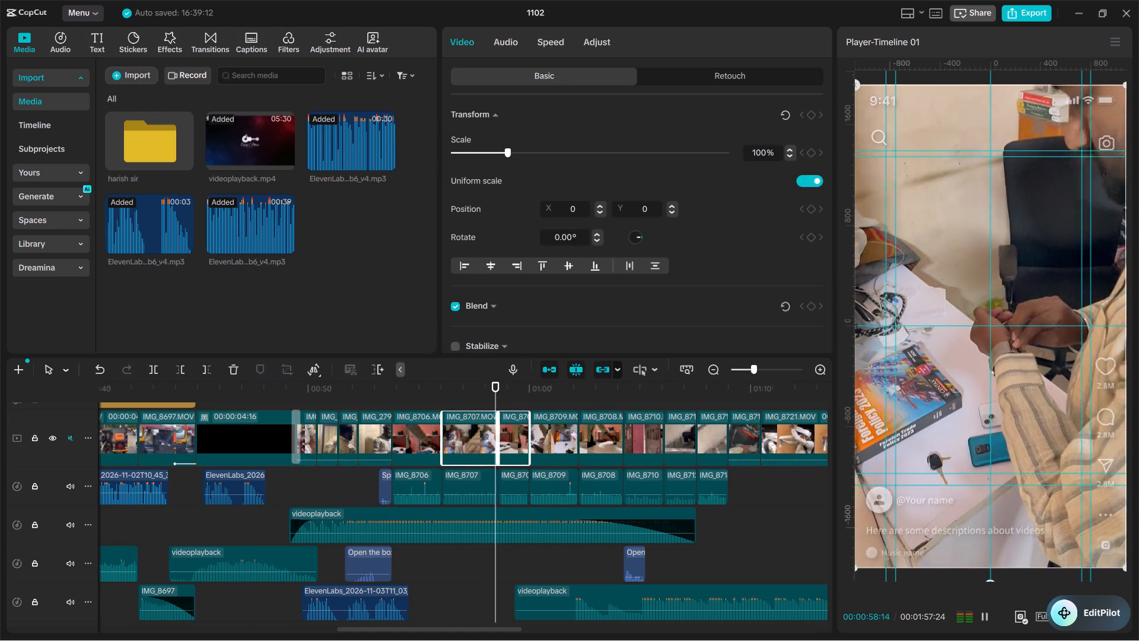
drag(504, 391, 800, 453)
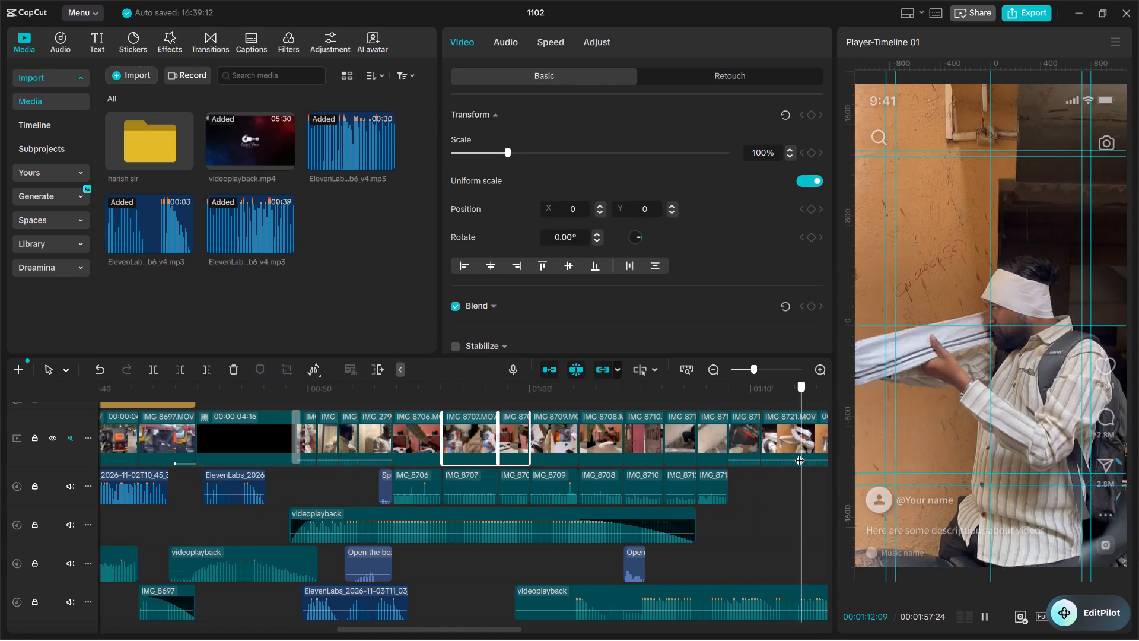
drag(800, 453, 621, 519)
Play the remaining 11_03_38 voice-over from 01:15 and split it at 01:21:04.
scroll(621, 519, right, 1)
scroll(621, 519, left, 1)
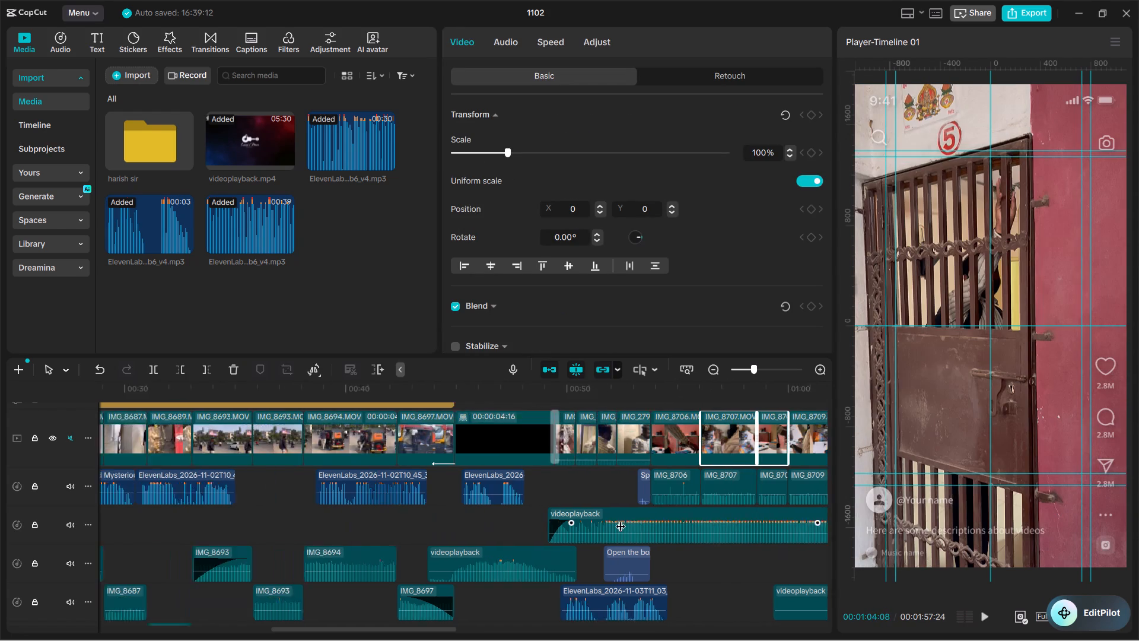
scroll(621, 519, left, 1)
scroll(586, 522, right, 1)
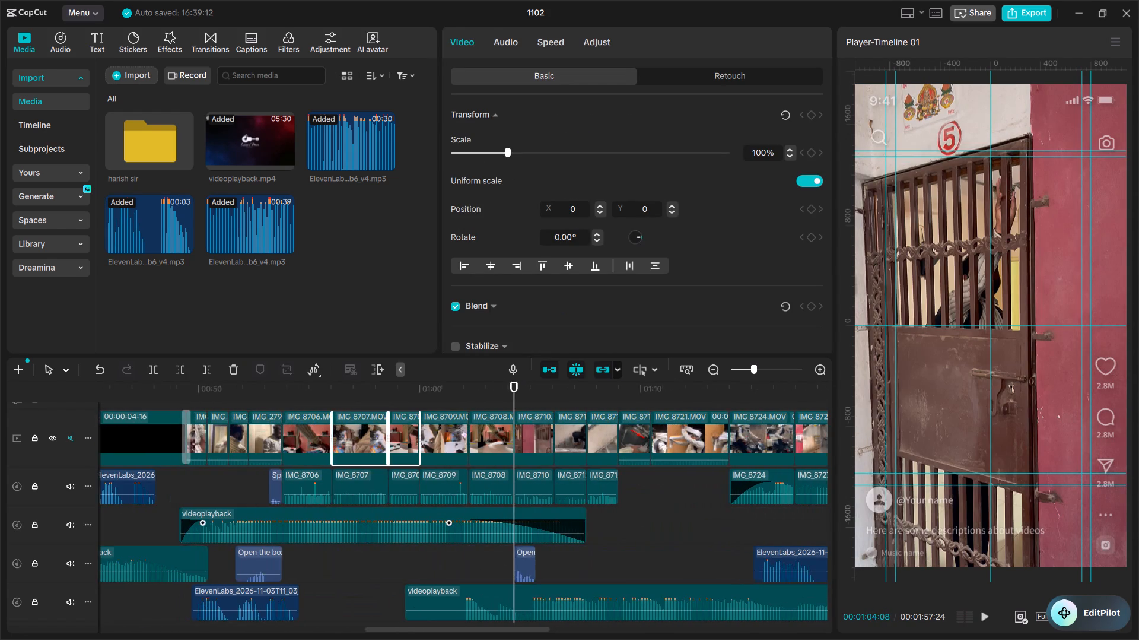
scroll(586, 522, left, 1)
click(628, 397)
key(space)
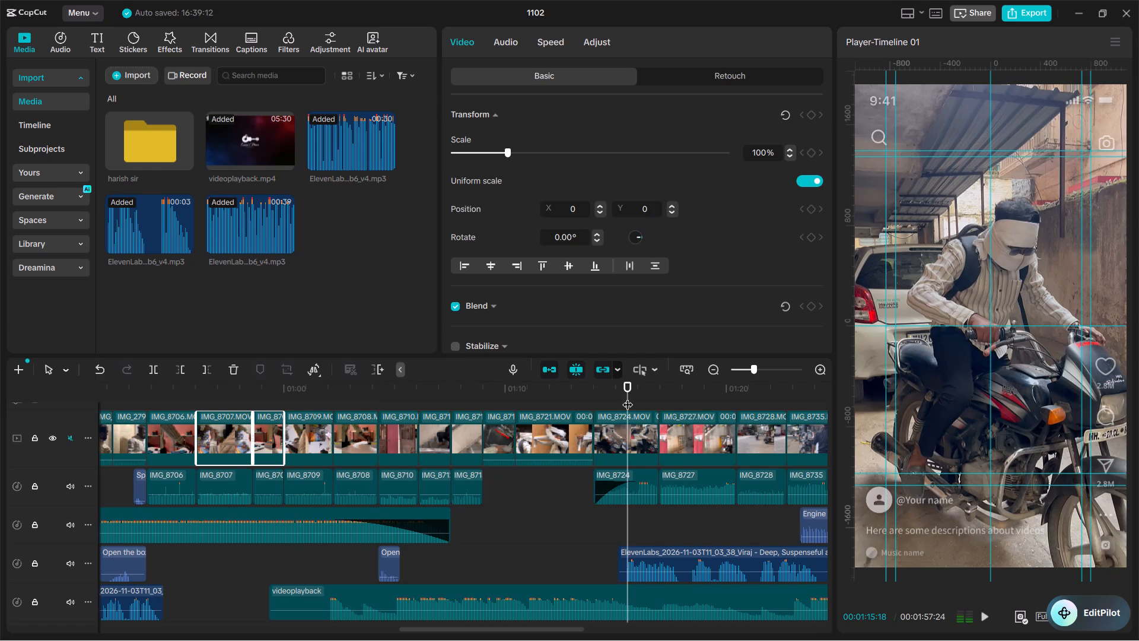
key(space)
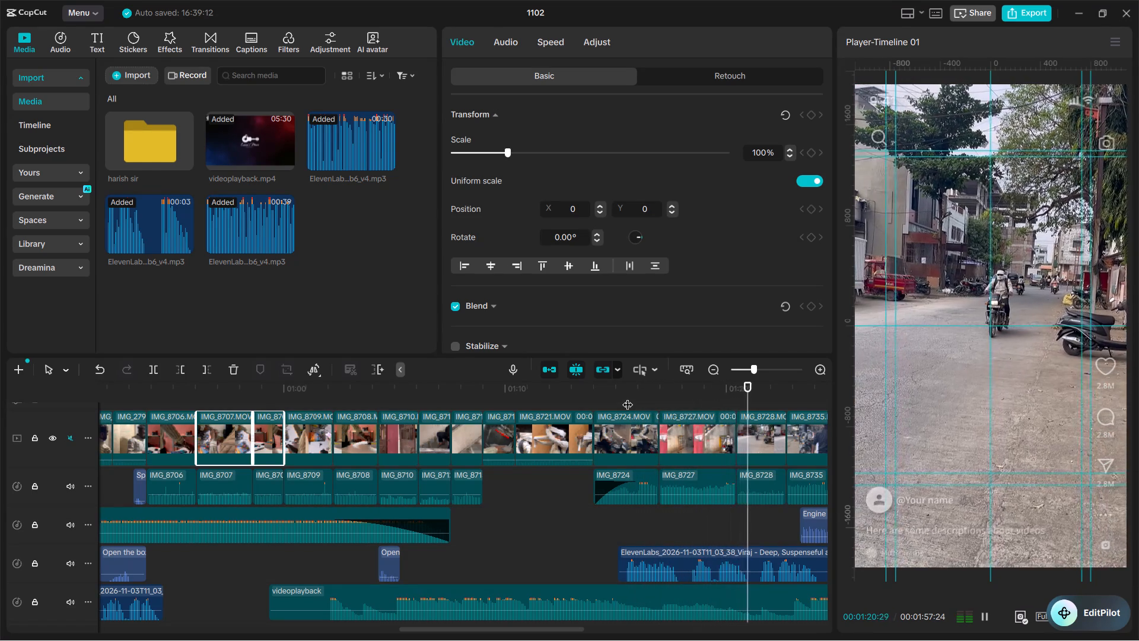
key(space)
key(ctrl+b)
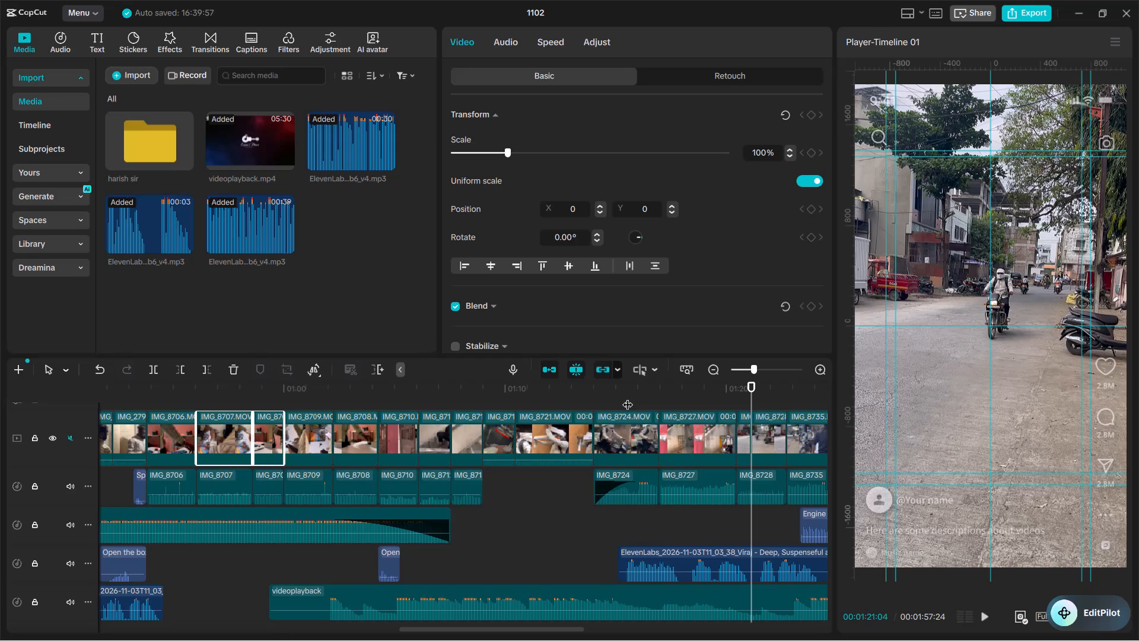
key(ctrl+z)
click(685, 554)
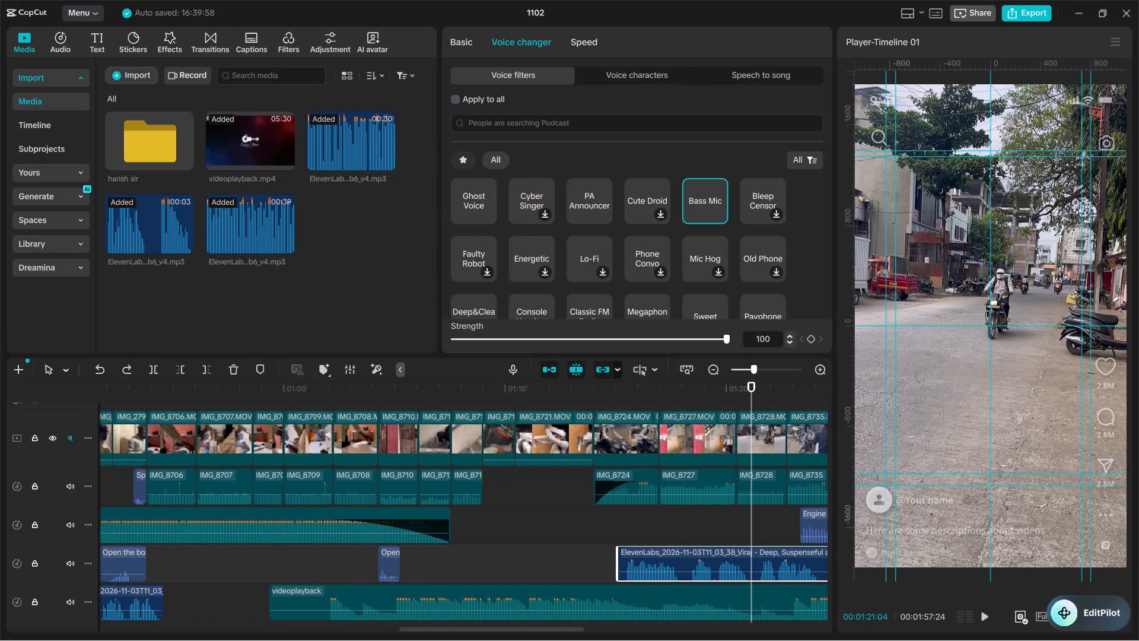
key(ctrl+b)
Move the voice-over piece before the 01:21:04 split earlier on its audio track, starting at about 01:07.
drag(696, 564, 604, 544)
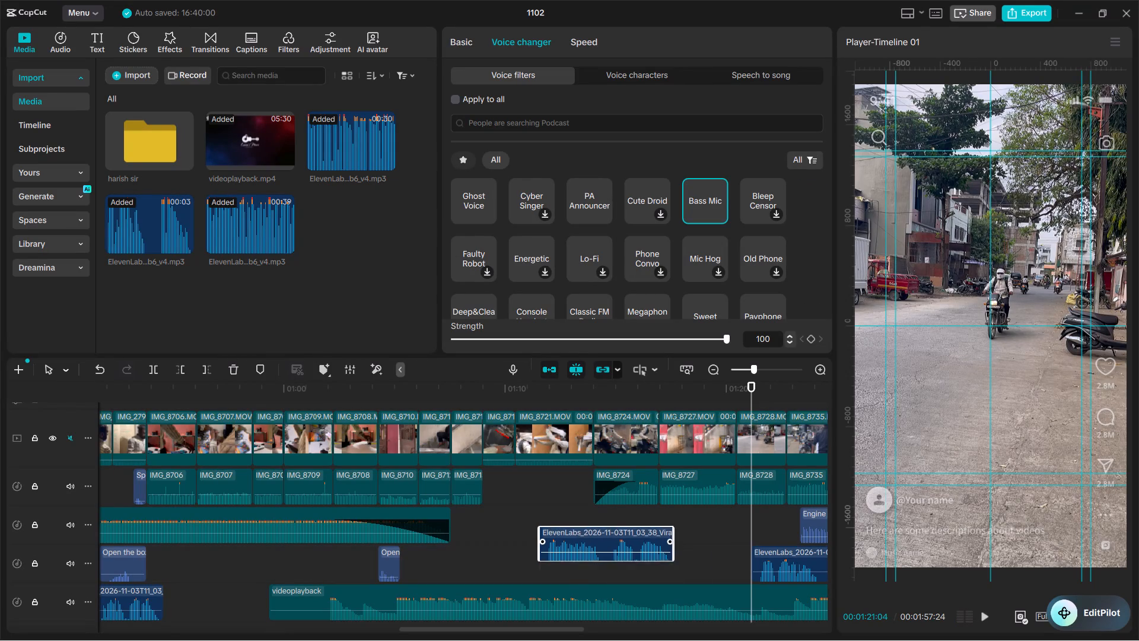
drag(604, 544, 522, 559)
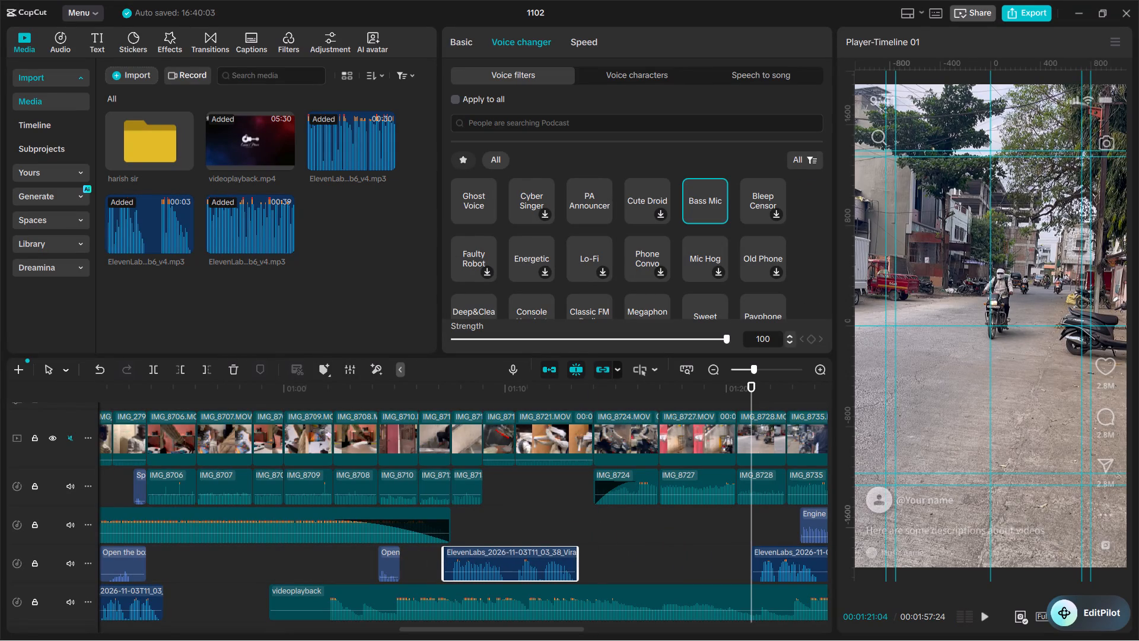
Play the voice-over piece that starts near 00:50 and split it at 00:51:18.
drag(369, 391, 127, 404)
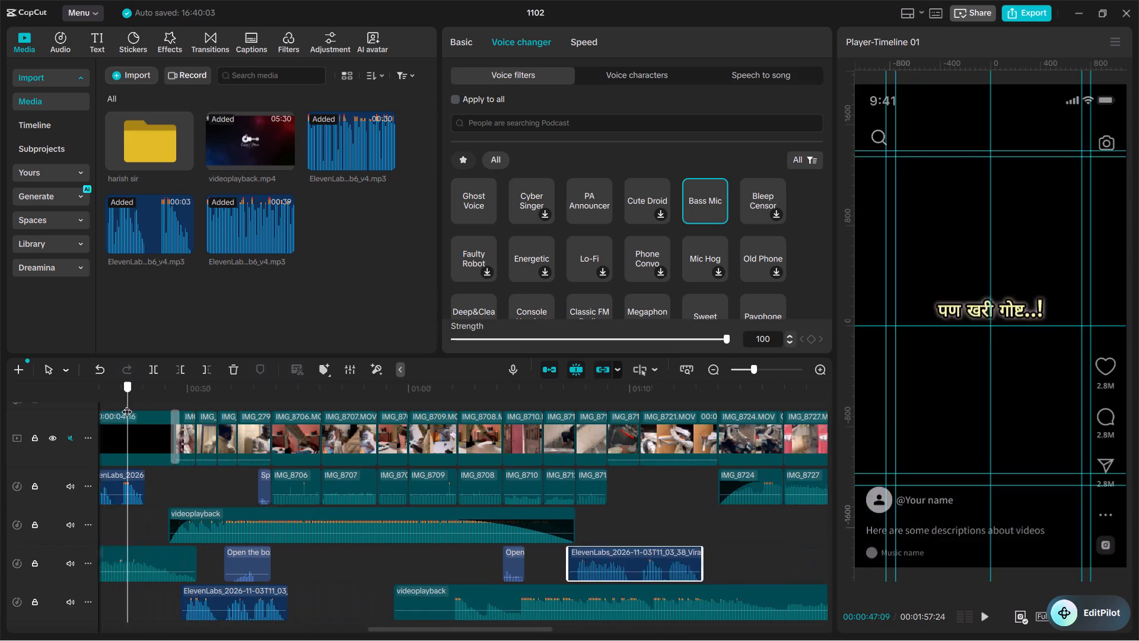
drag(127, 404, 269, 439)
key(space)
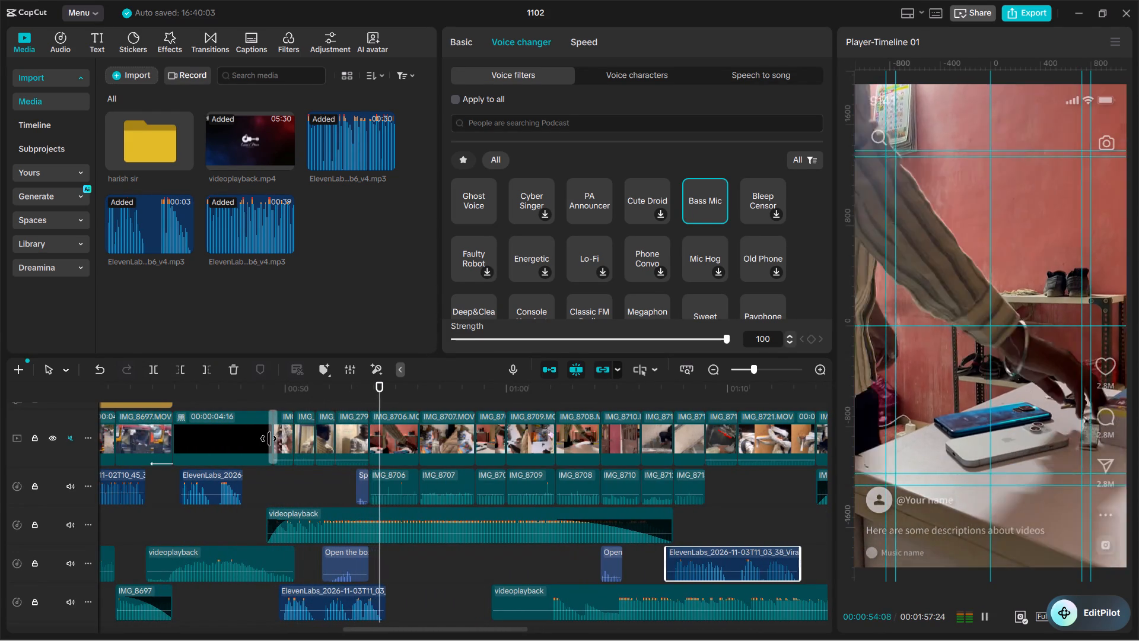
drag(386, 398, 323, 398)
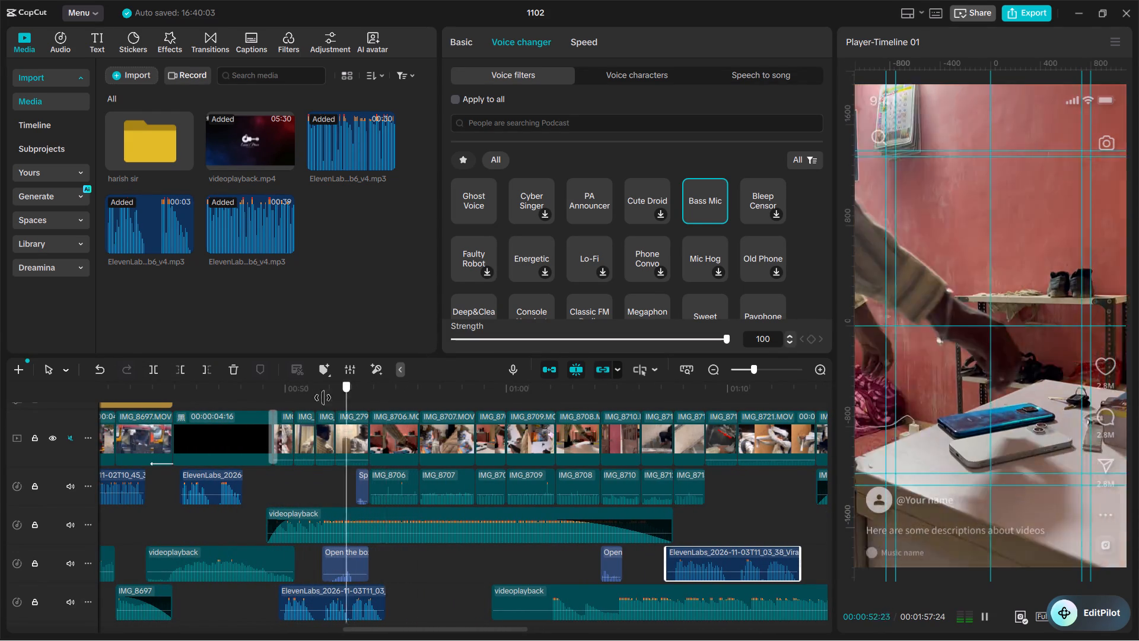
drag(323, 398, 298, 399)
key(space)
key(space)
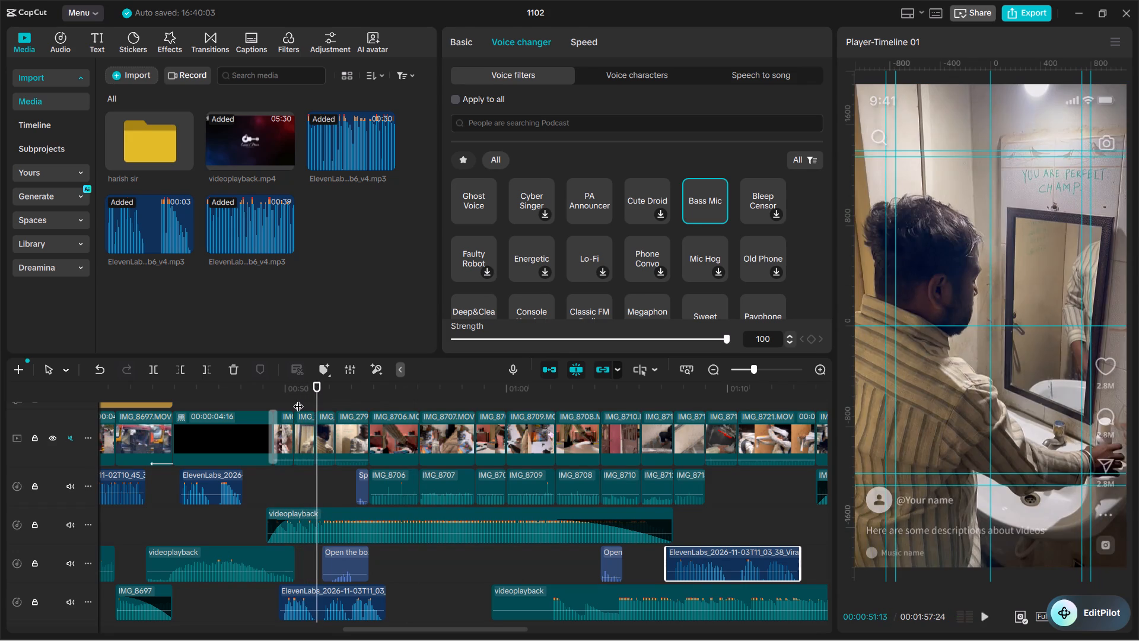
key(space)
key(space)
key(ctrl+b)
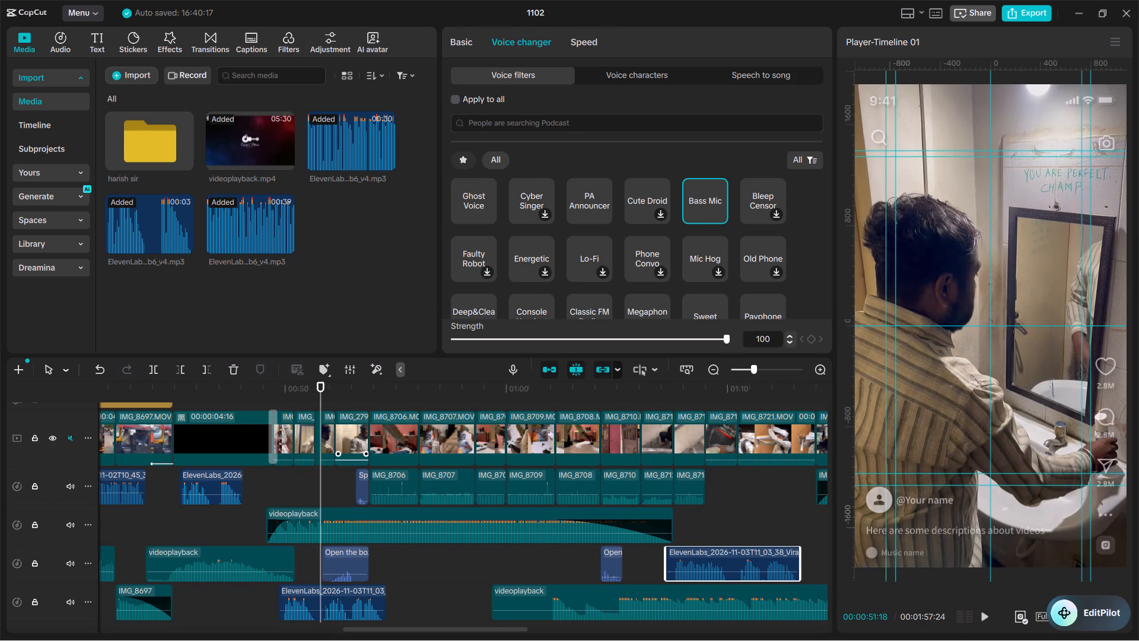
key(ctrl+z)
click(359, 614)
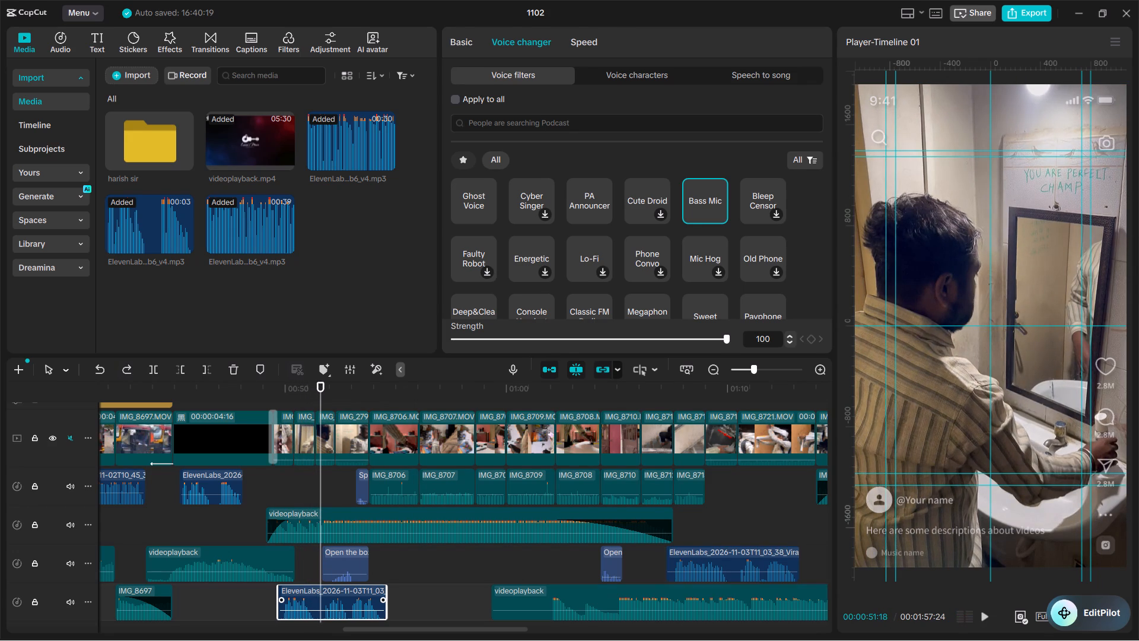
key(ctrl+b)
Move the voice-over piece after the 00:51:18 split along the same audio track to start at about 00:55.
drag(359, 597, 382, 602)
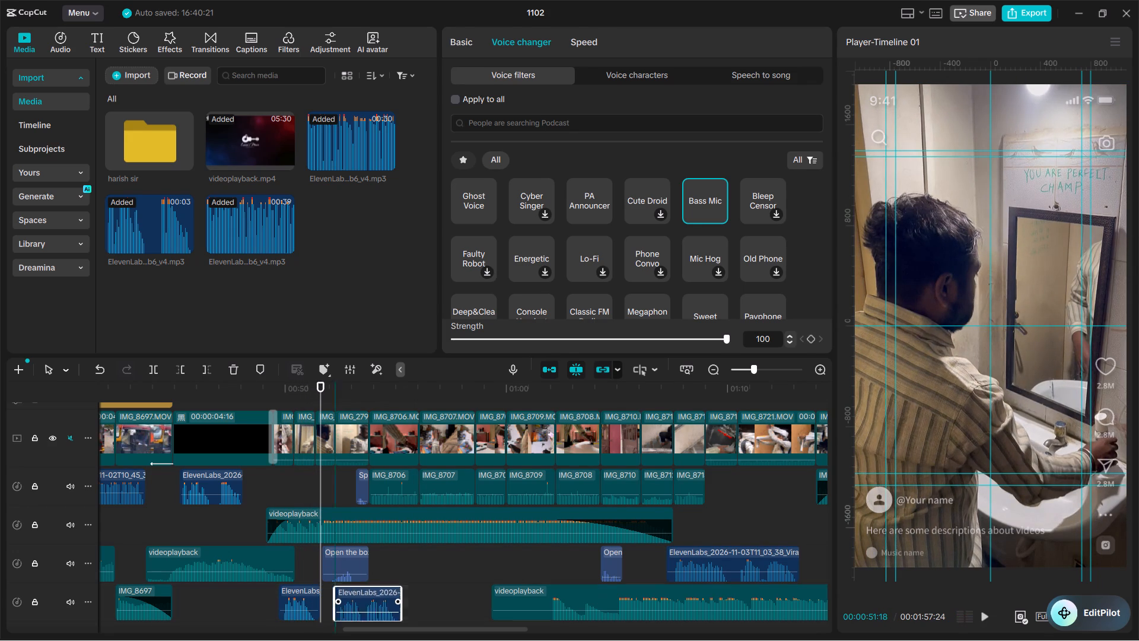
drag(382, 602, 431, 598)
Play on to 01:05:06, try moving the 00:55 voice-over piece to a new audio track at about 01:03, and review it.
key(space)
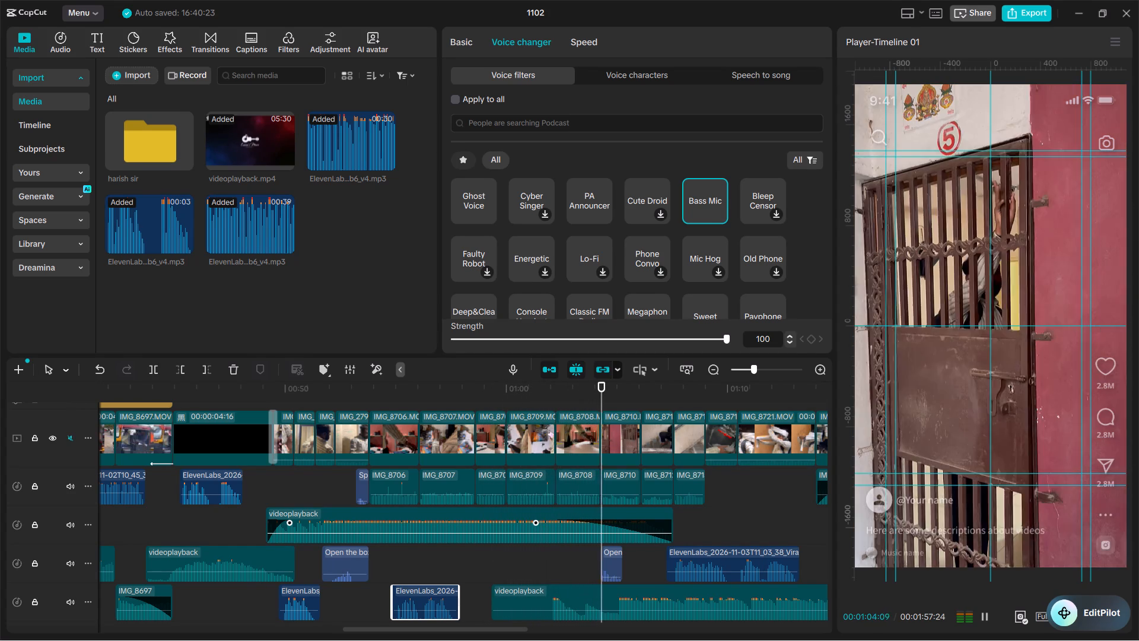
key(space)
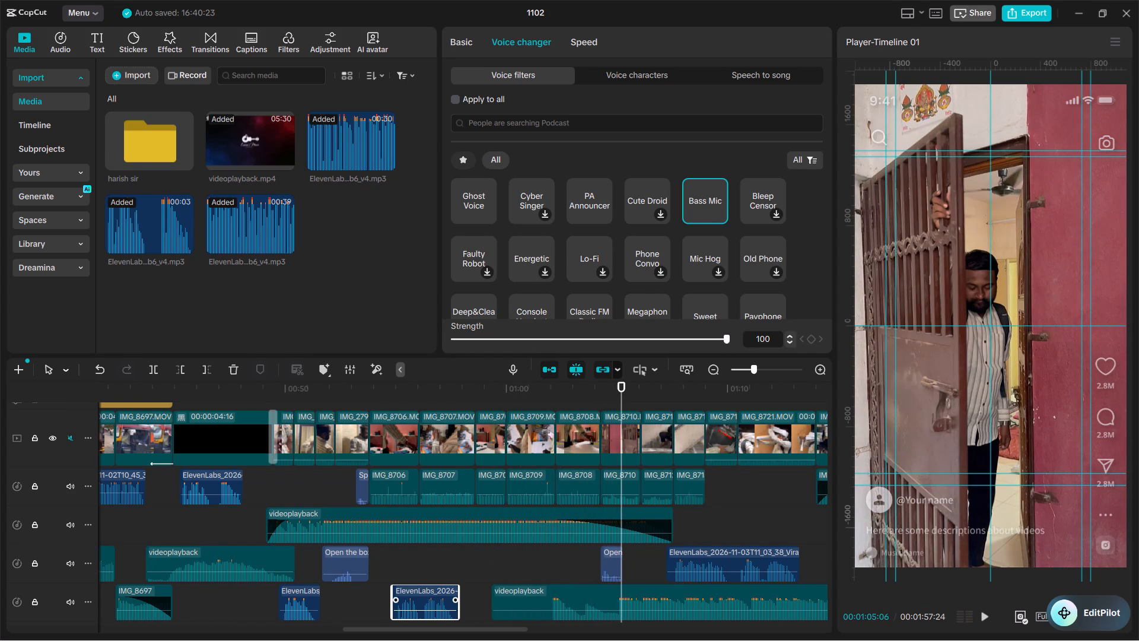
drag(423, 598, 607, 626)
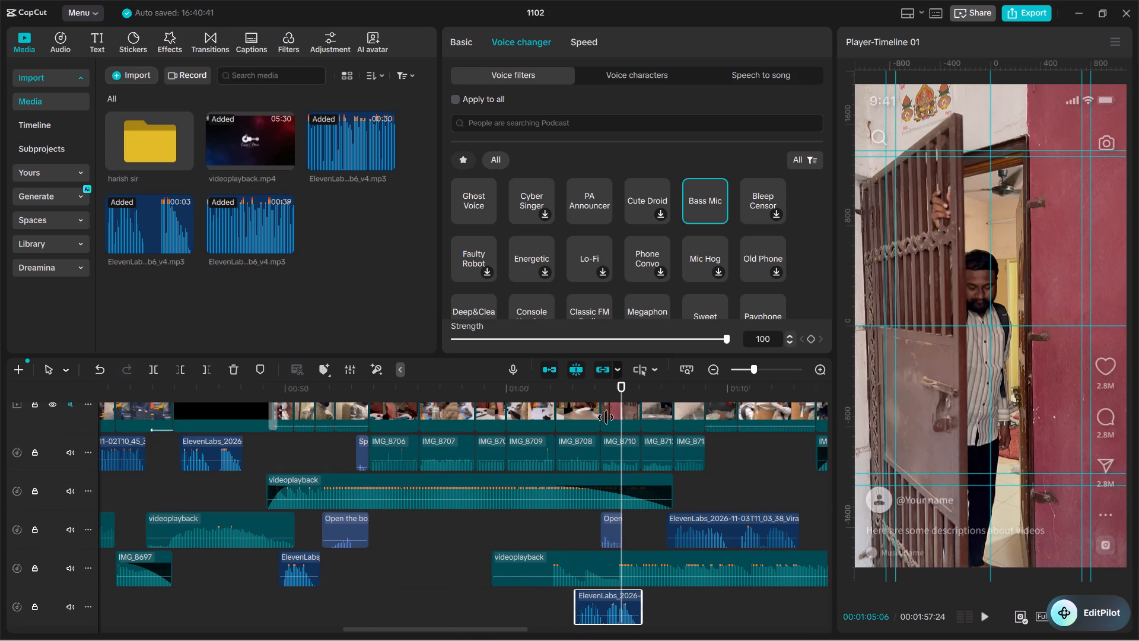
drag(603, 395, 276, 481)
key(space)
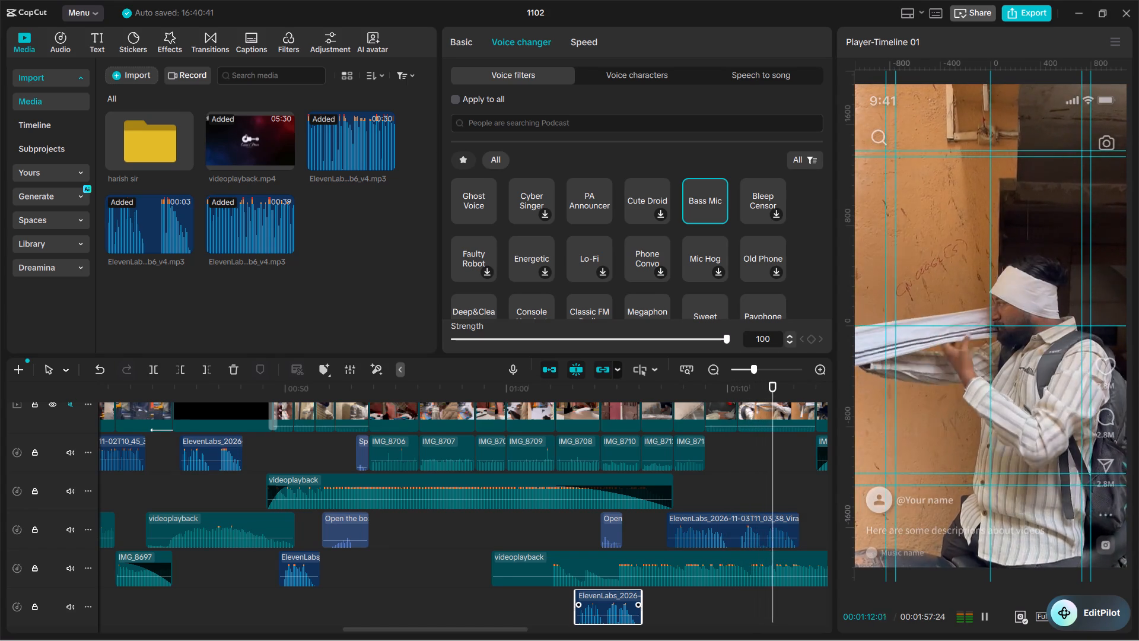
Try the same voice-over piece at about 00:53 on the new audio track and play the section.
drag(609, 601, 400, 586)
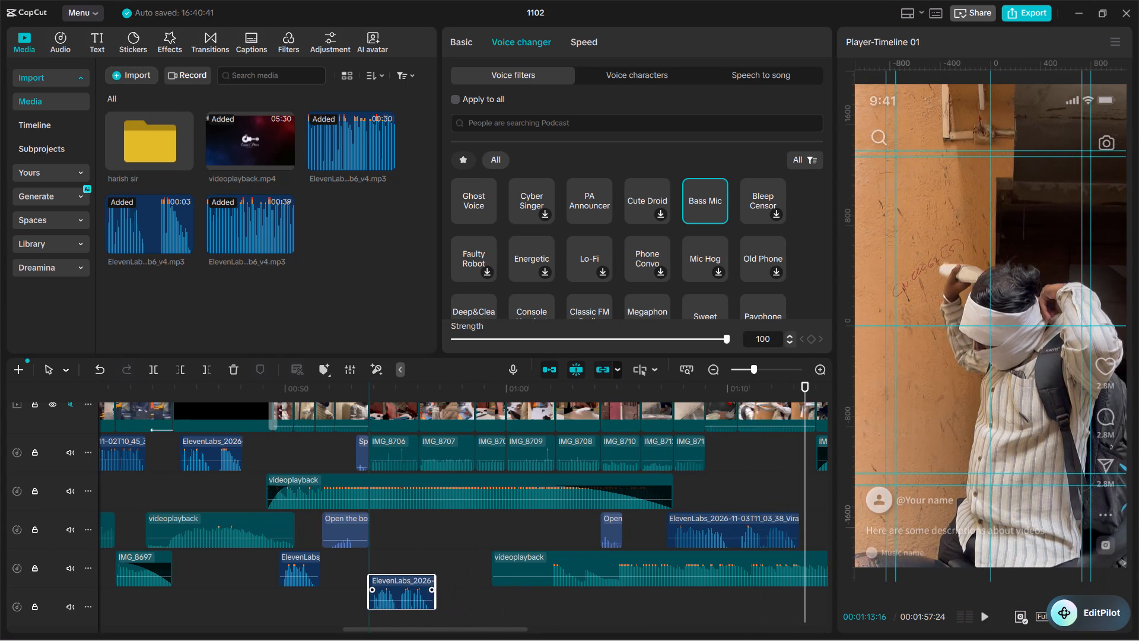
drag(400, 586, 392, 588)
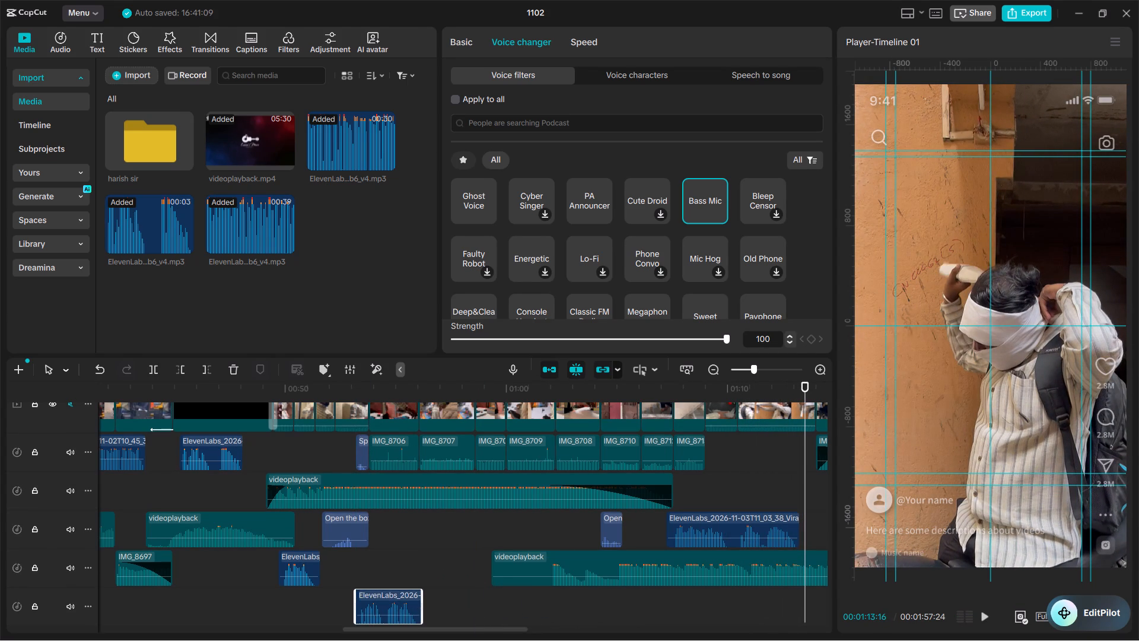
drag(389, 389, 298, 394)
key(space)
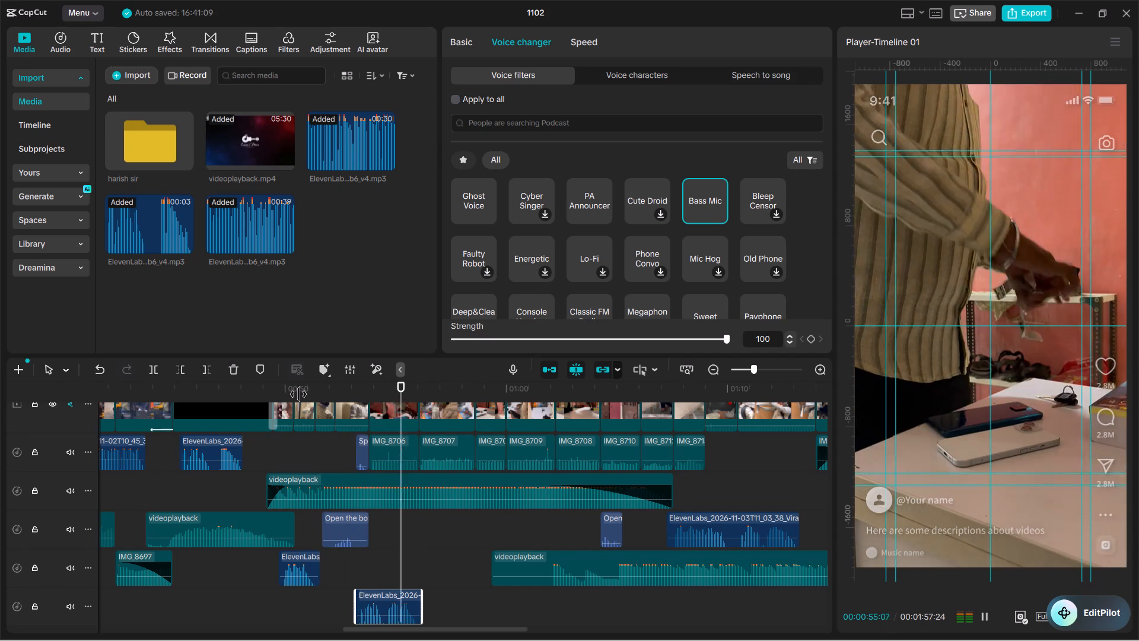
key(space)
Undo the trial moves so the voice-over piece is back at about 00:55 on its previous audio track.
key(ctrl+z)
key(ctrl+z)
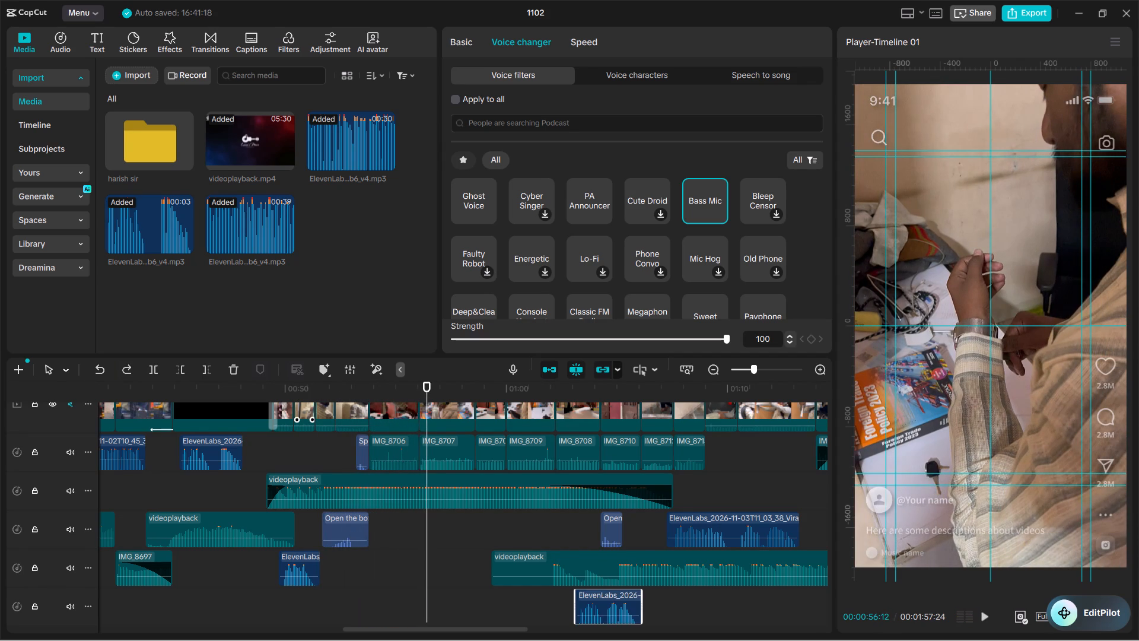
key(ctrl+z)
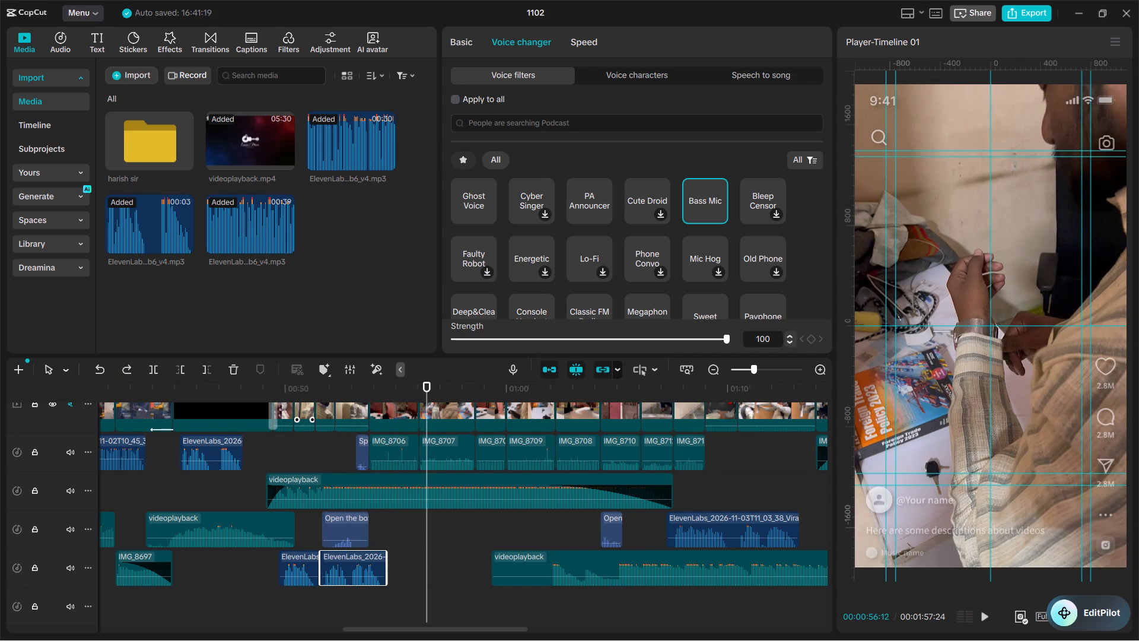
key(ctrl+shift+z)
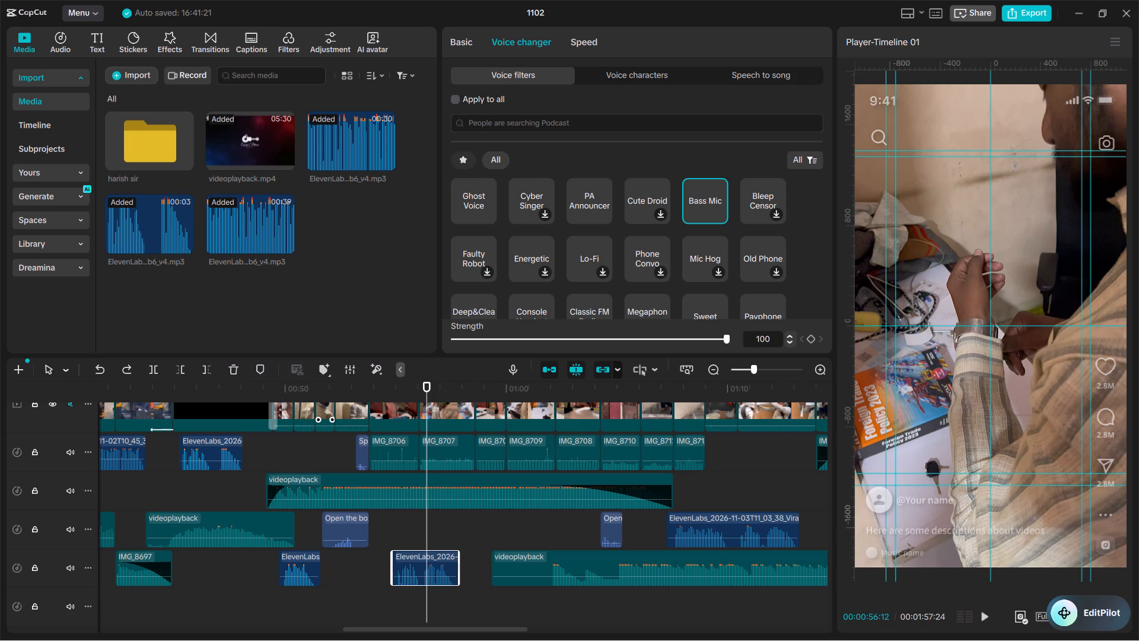
Play from about 00:53 and split the voice-over piece that starts near 01:07 at 01:10:04.
drag(355, 395, 345, 395)
key(space)
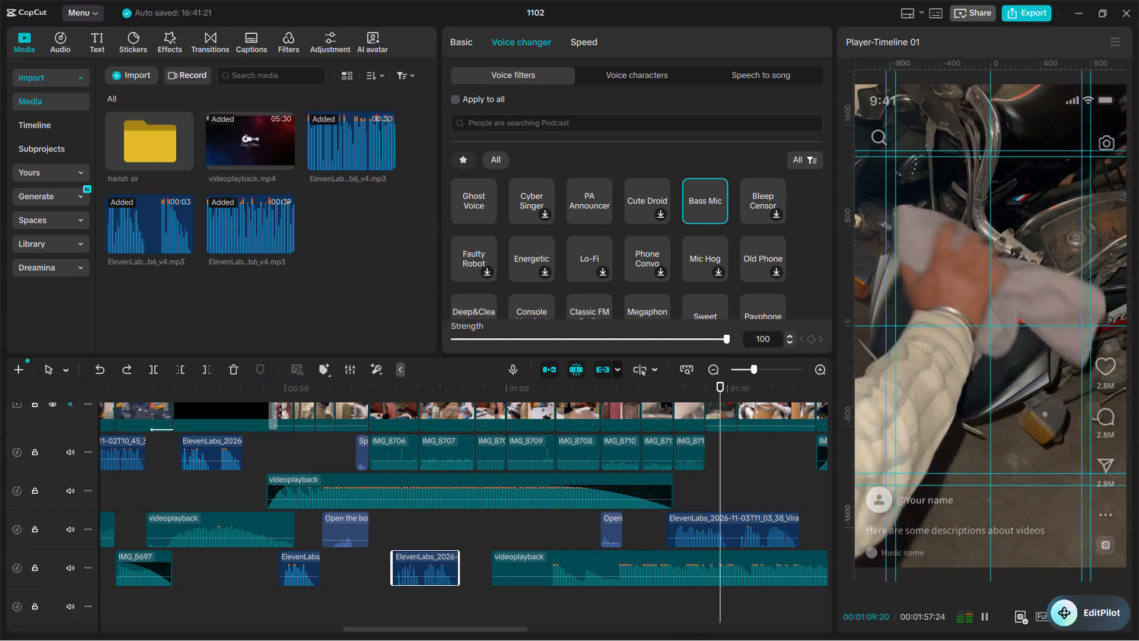
key(space)
key(ctrl+b)
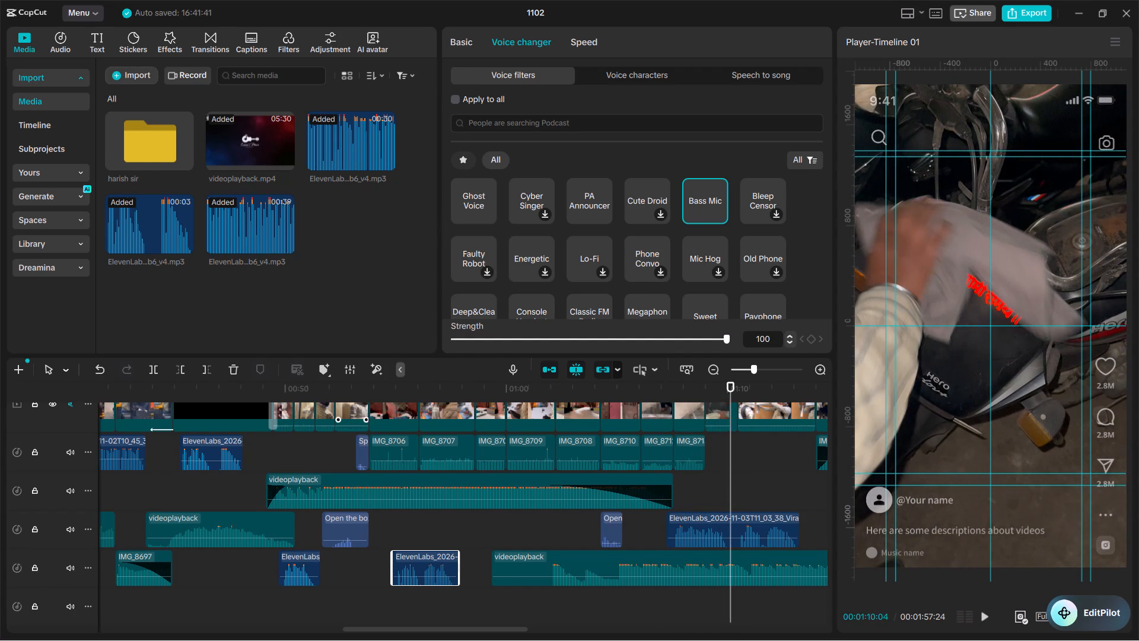
click(710, 529)
key(ctrl+b)
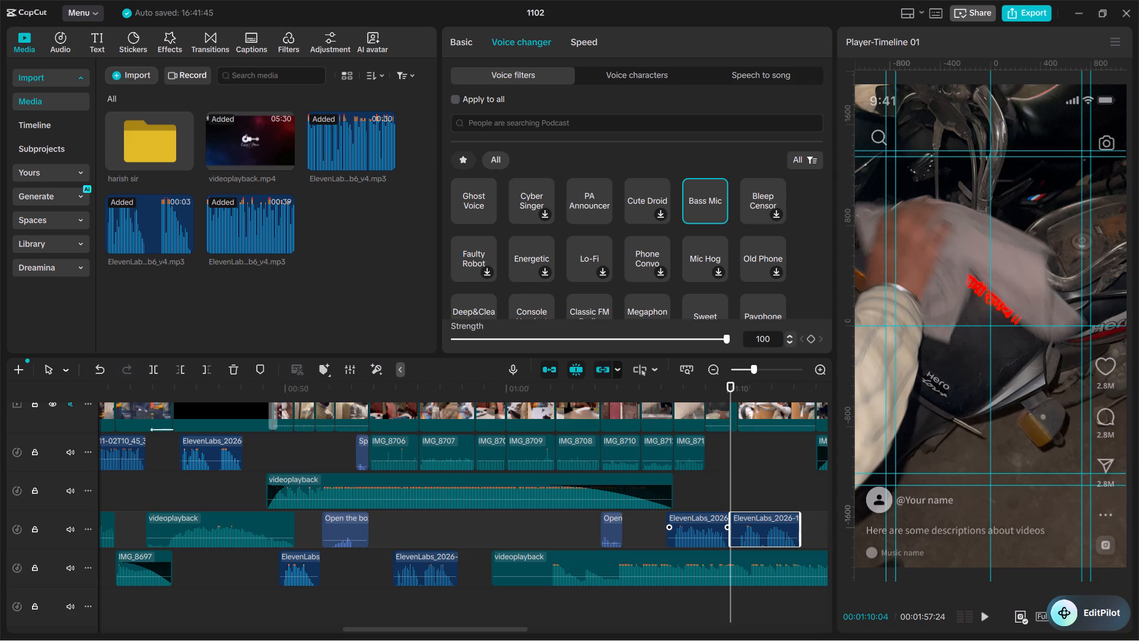
Move the voice-over piece that ends at 01:10:04 to a new audio track at about 01:03 and play that section.
drag(709, 531, 616, 618)
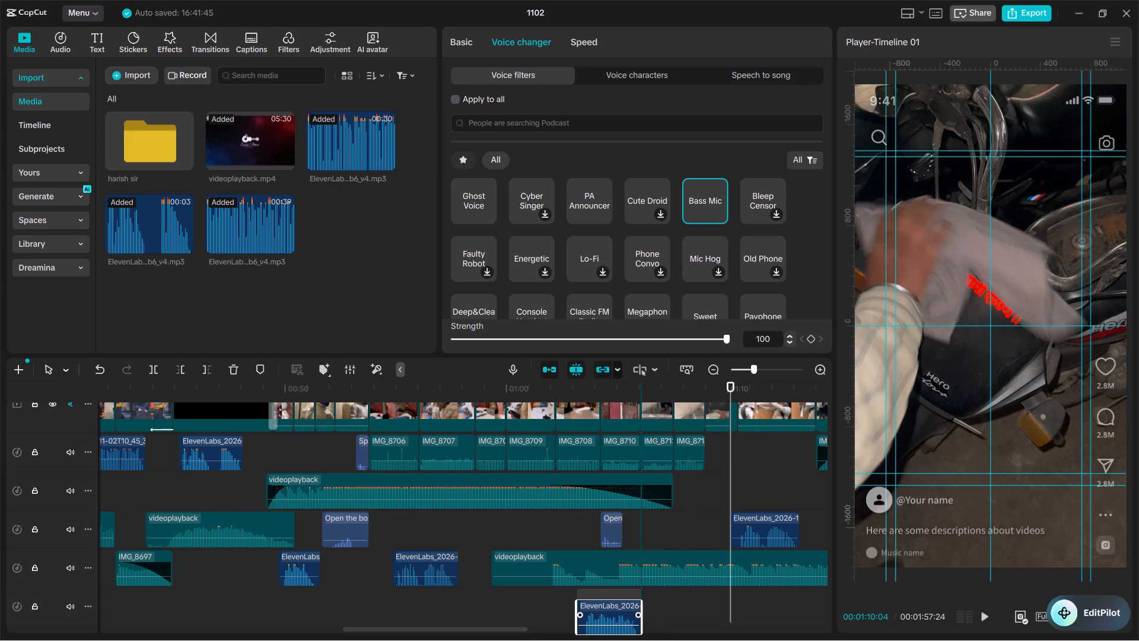
drag(616, 618, 616, 617)
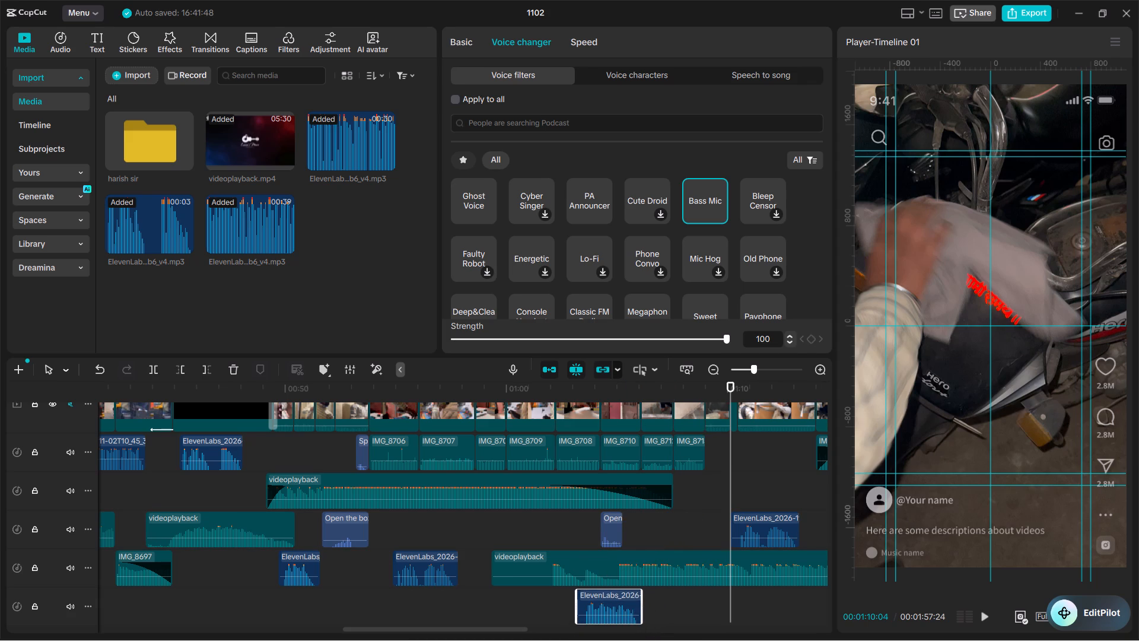
drag(699, 386, 599, 411)
key(space)
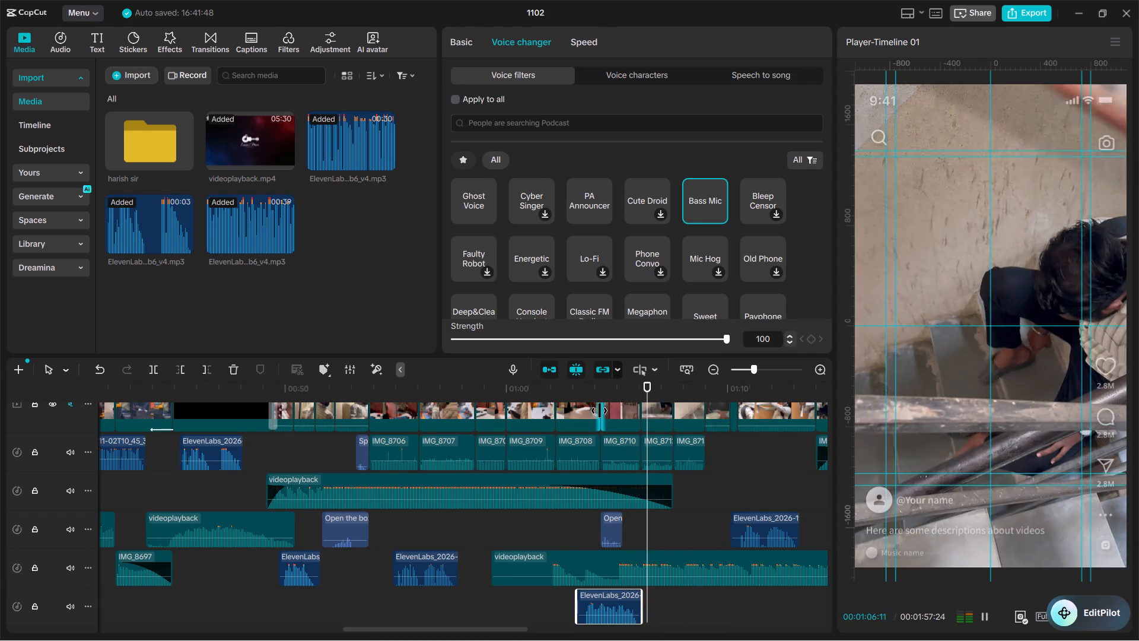
key(space)
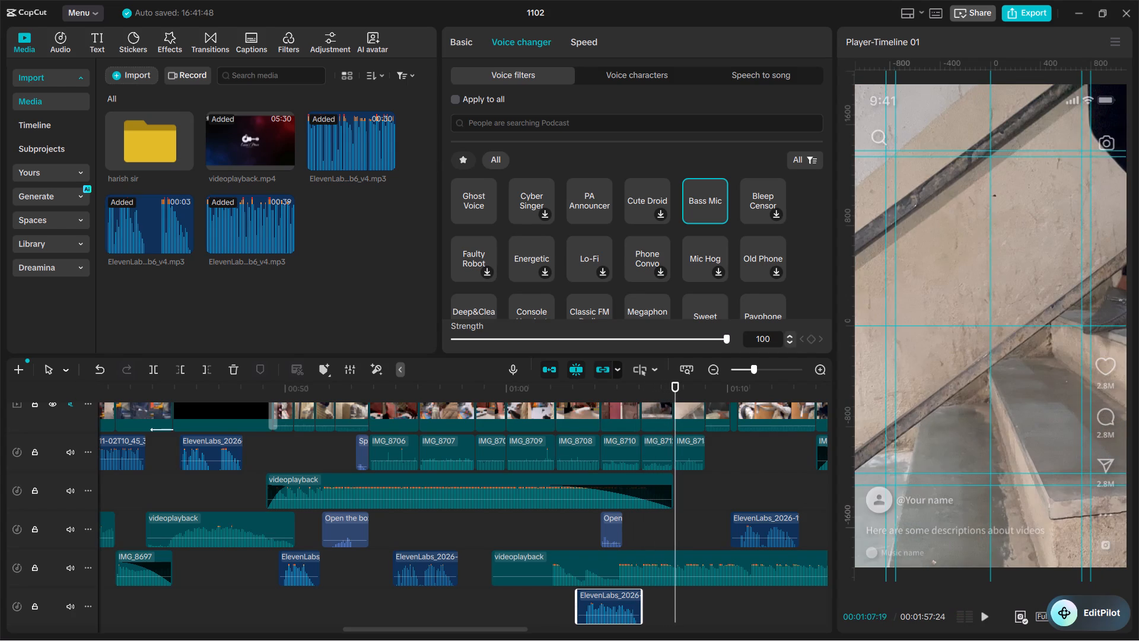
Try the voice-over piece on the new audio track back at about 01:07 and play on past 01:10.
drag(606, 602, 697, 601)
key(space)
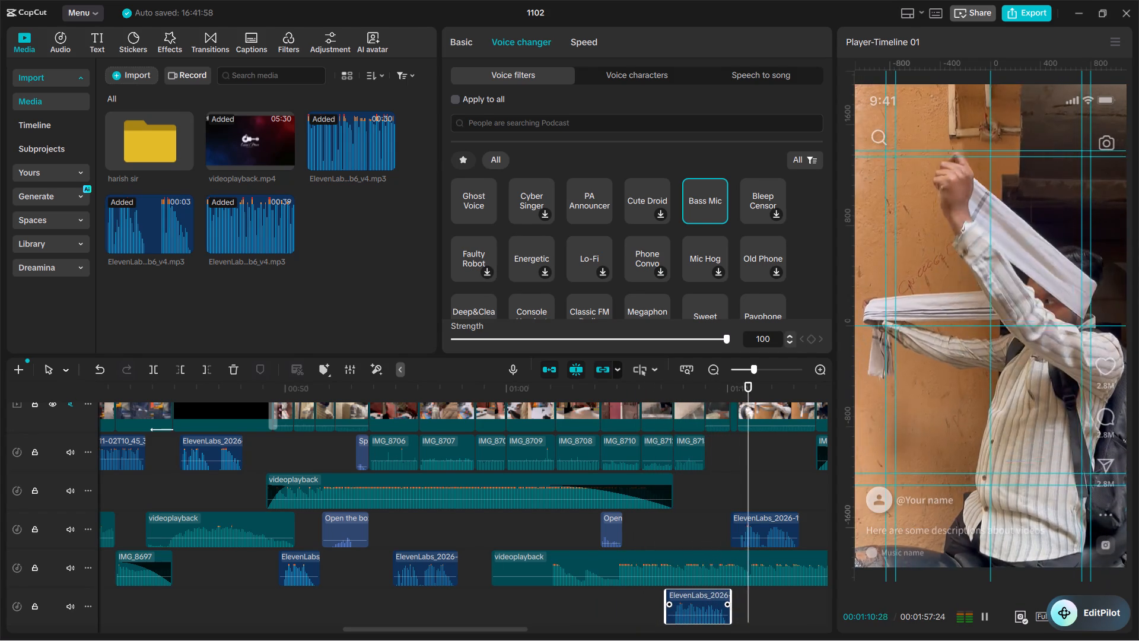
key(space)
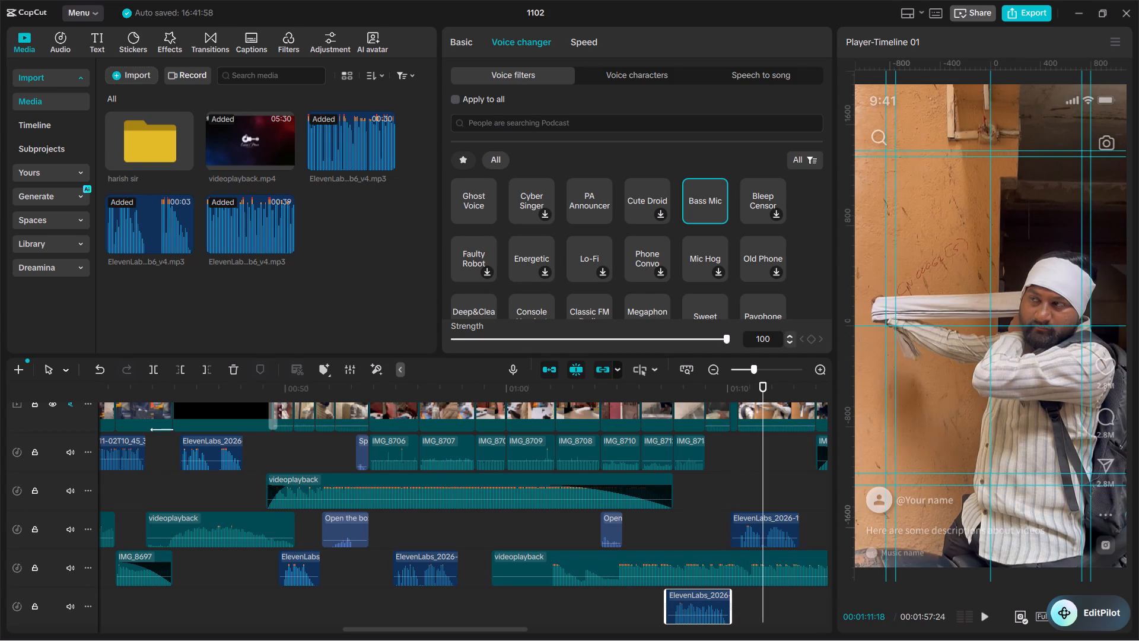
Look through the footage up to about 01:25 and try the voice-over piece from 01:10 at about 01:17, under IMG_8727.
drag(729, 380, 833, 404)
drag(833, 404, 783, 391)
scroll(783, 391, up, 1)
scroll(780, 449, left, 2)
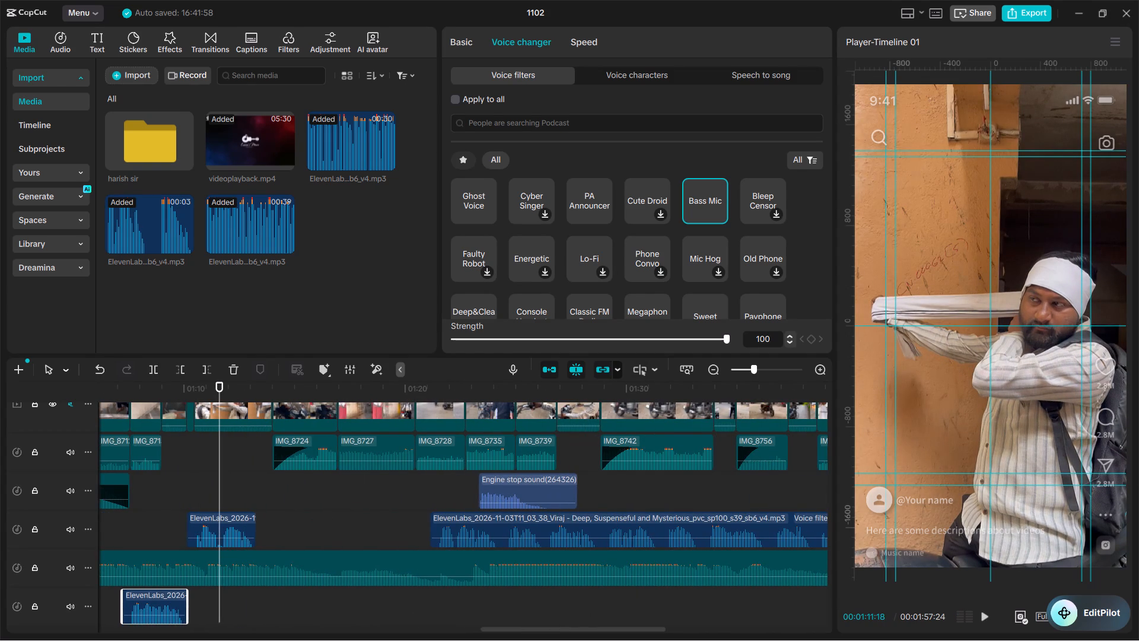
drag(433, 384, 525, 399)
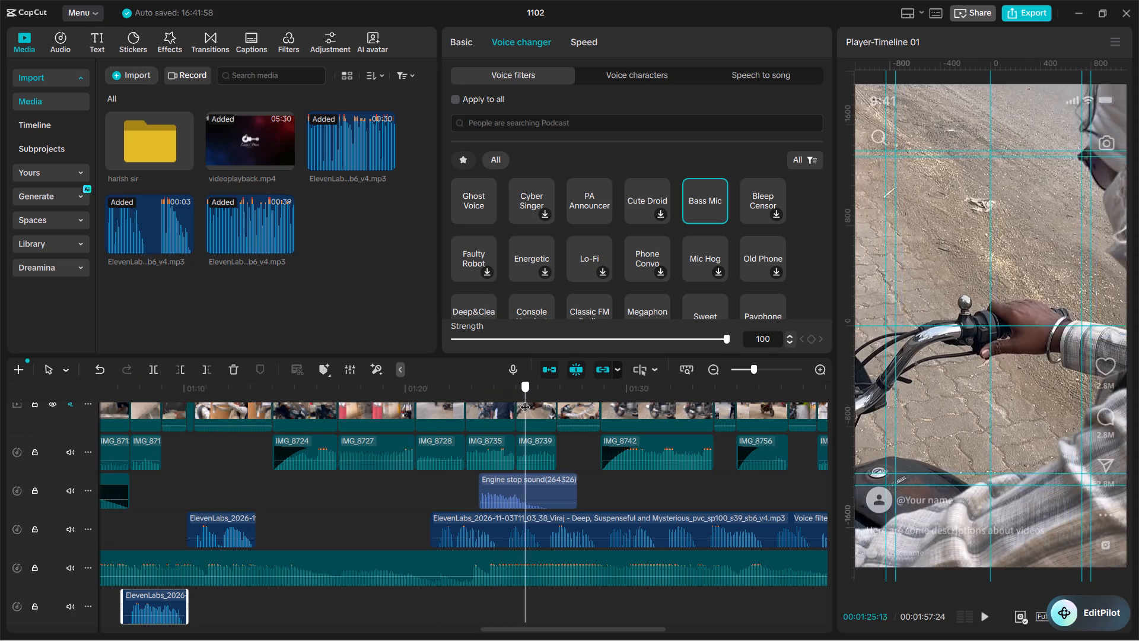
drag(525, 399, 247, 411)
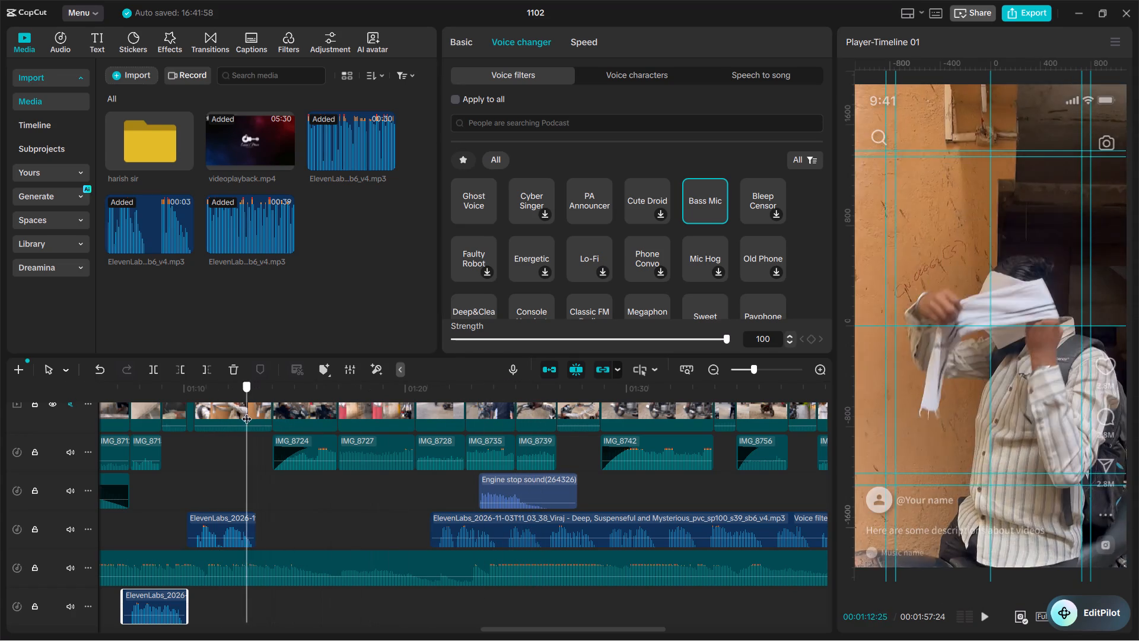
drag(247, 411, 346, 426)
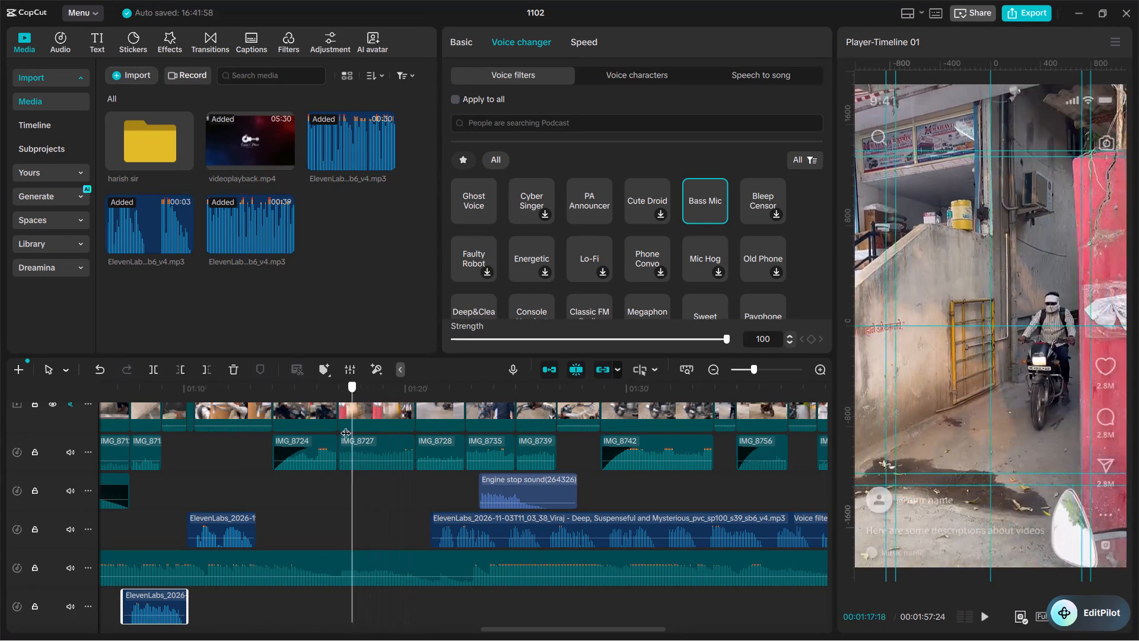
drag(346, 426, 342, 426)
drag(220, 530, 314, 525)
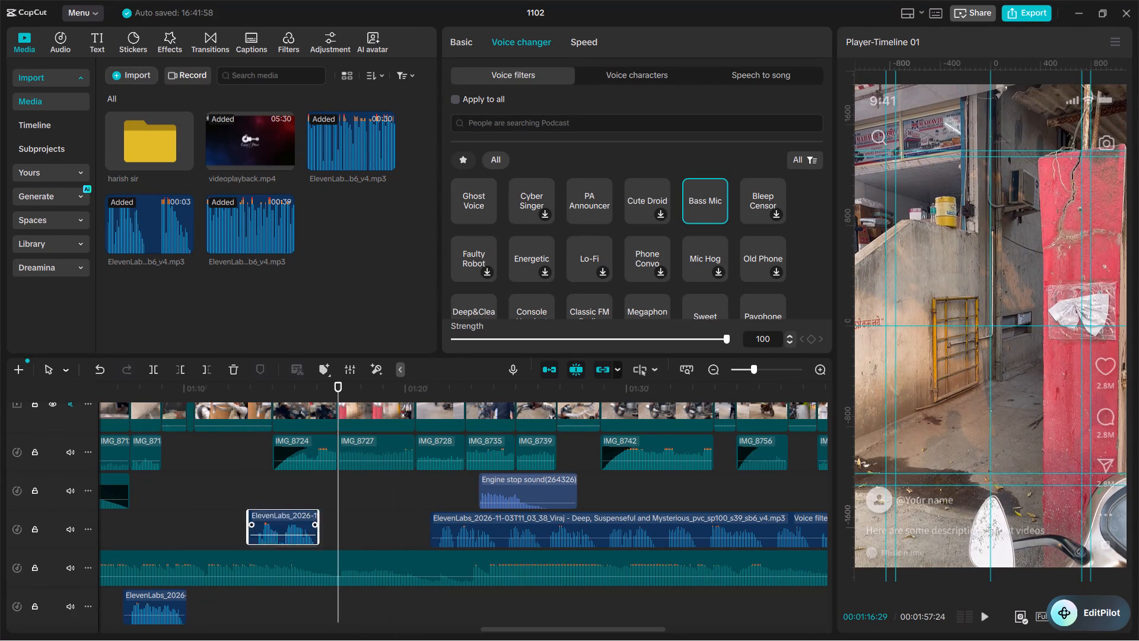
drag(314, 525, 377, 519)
Move the voice-over piece on the new audio track to about 01:15 and play it against the footage.
drag(164, 598, 338, 601)
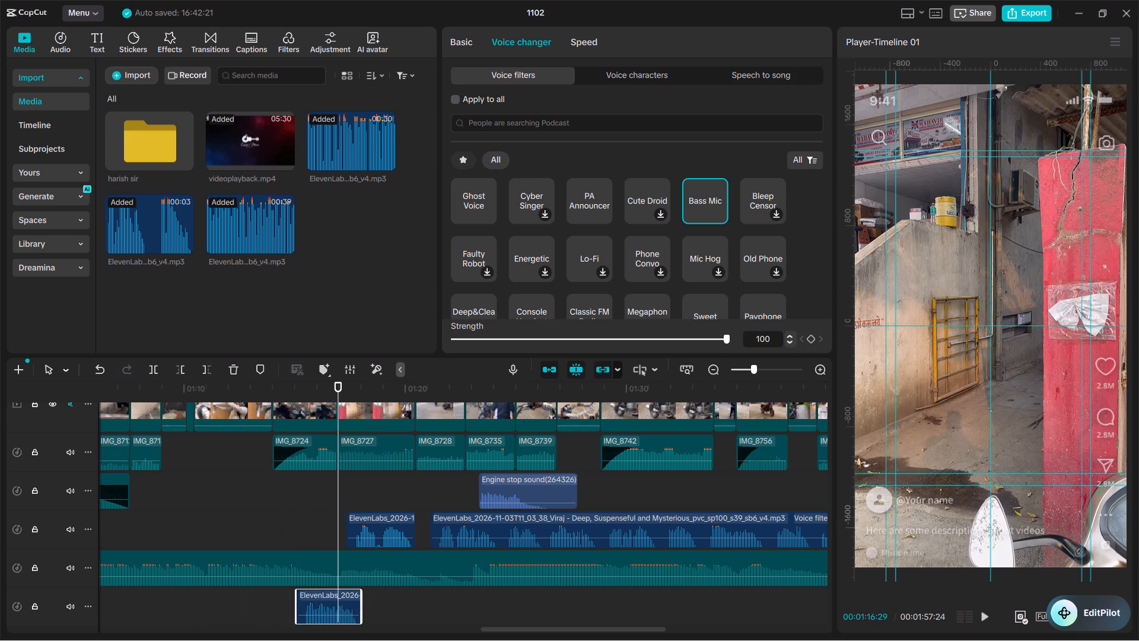
drag(317, 386, 279, 389)
key(space)
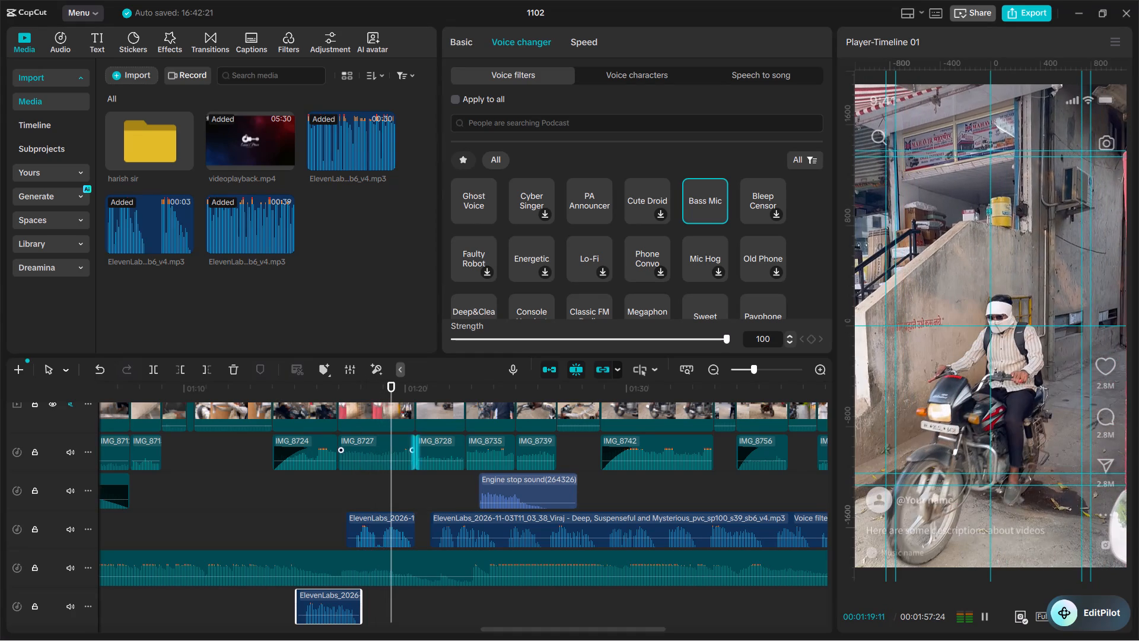
key(space)
Move the long remaining 11_03_38 voice-over clip along its track so it starts at about 01:33.
drag(546, 525, 757, 526)
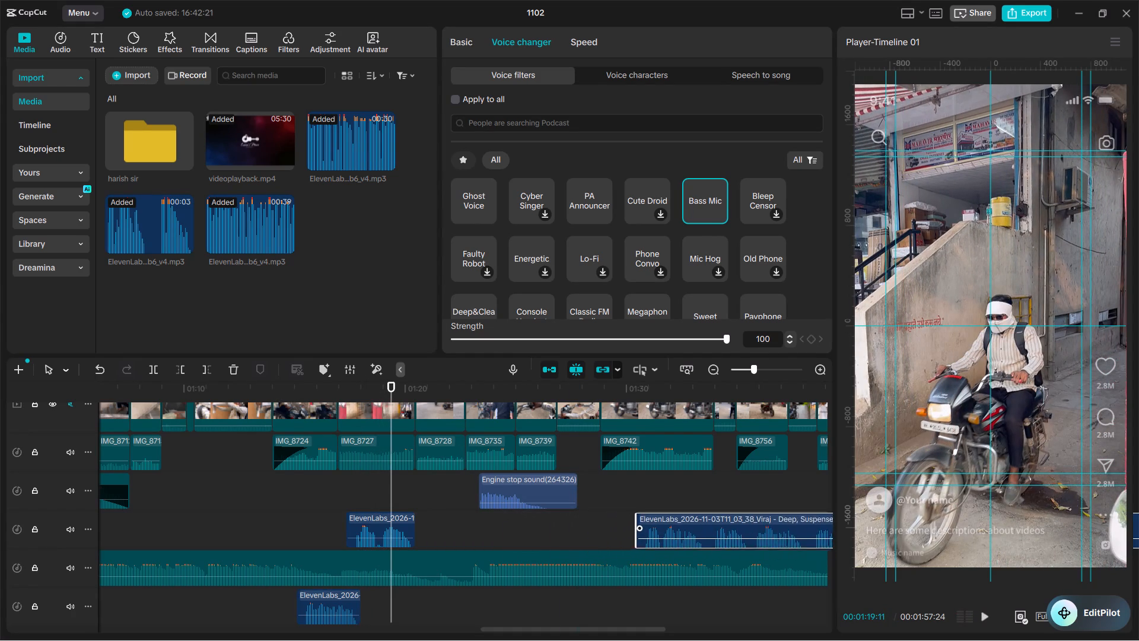
drag(757, 526, 812, 515)
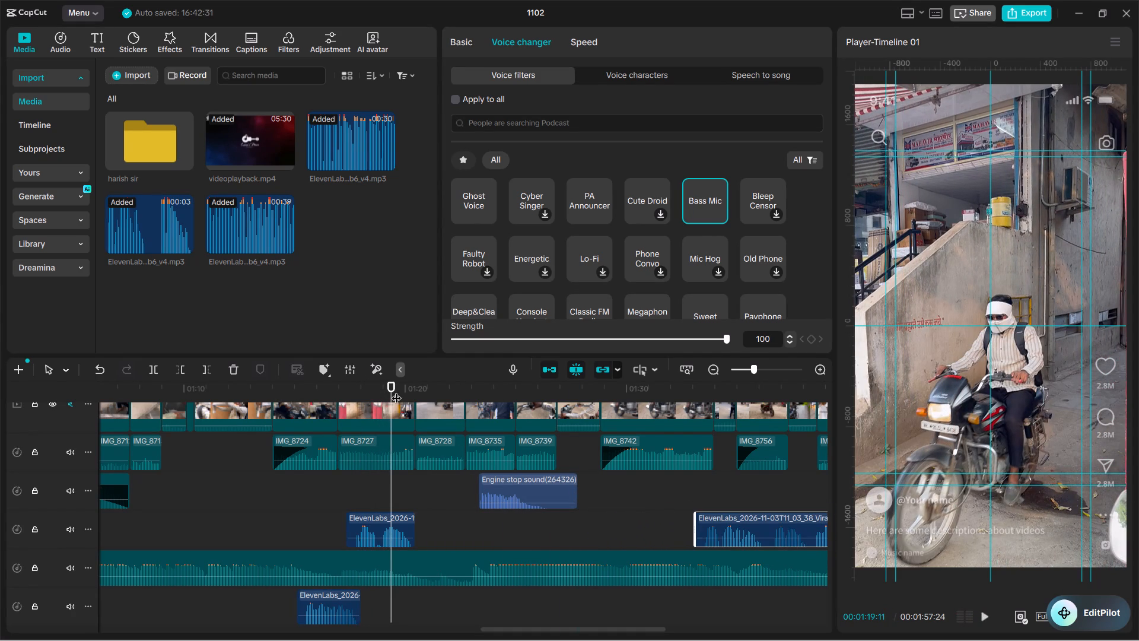
Move the voice-over piece at about 01:17 to about 01:22, shift it back to about 01:21, and play the section.
drag(396, 391, 486, 404)
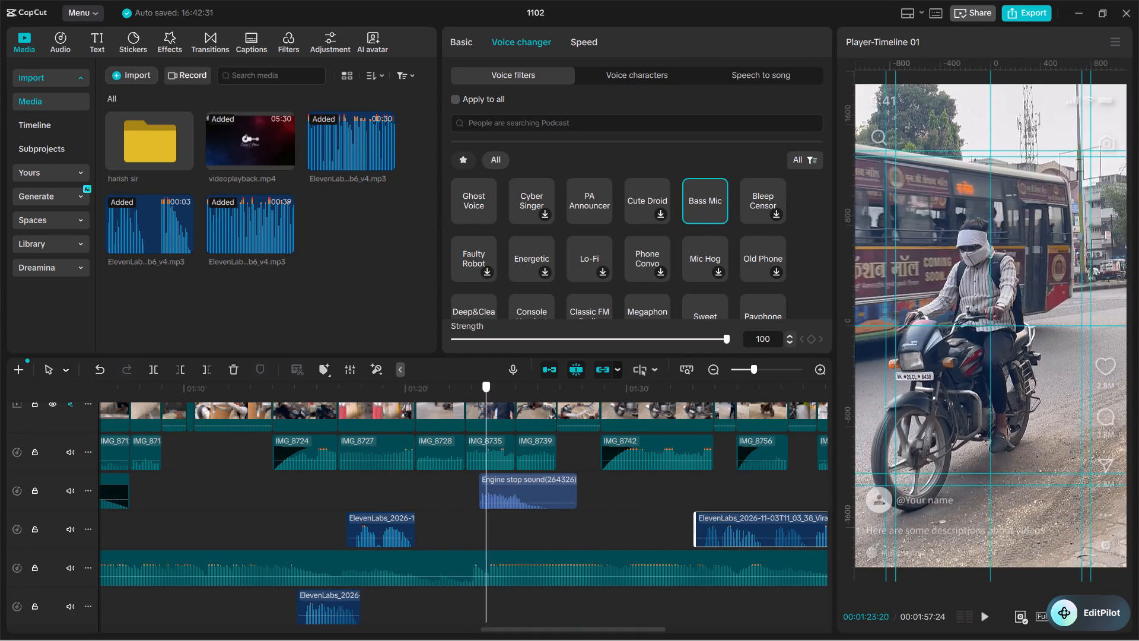
drag(486, 404, 476, 404)
drag(373, 522, 394, 522)
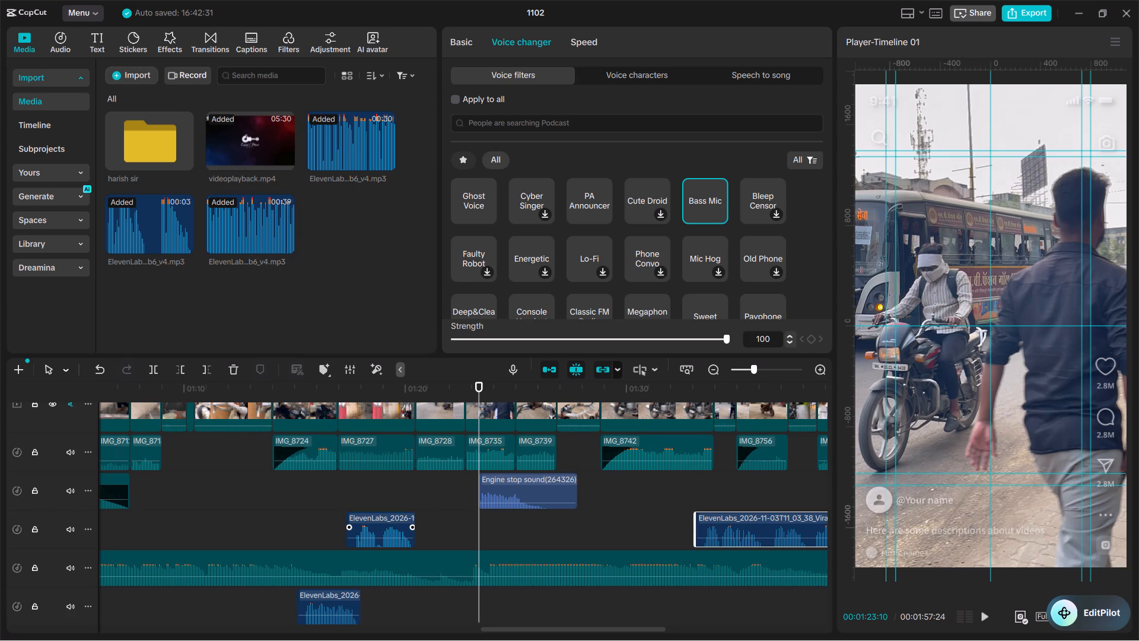
drag(394, 522, 485, 525)
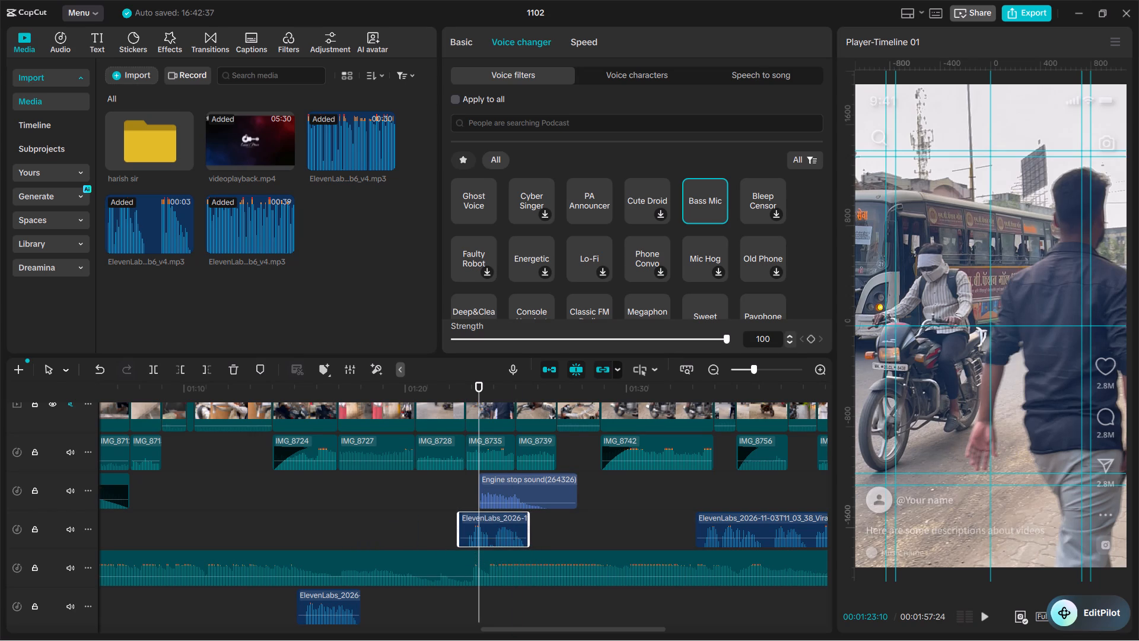
drag(473, 386, 447, 384)
key(space)
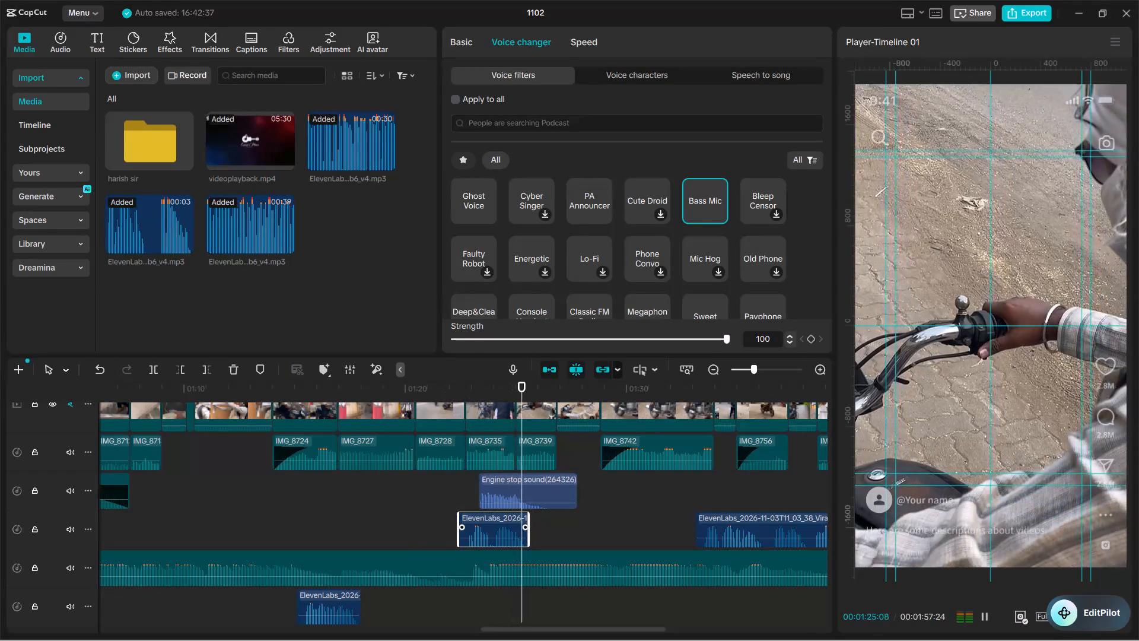
drag(499, 533, 479, 532)
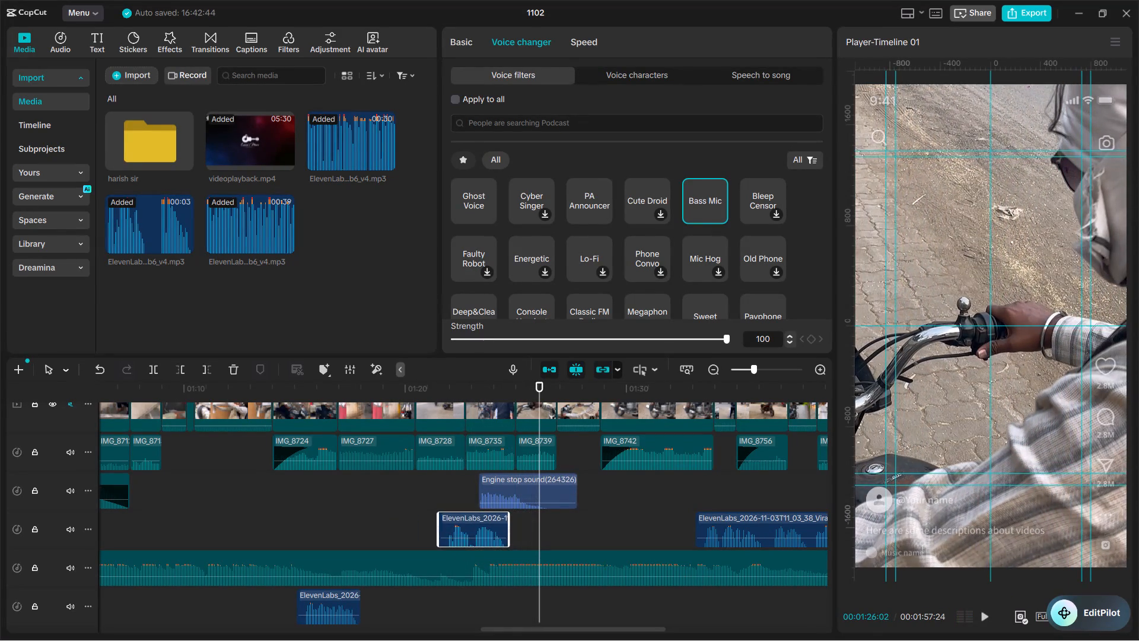
drag(472, 382, 416, 392)
key(space)
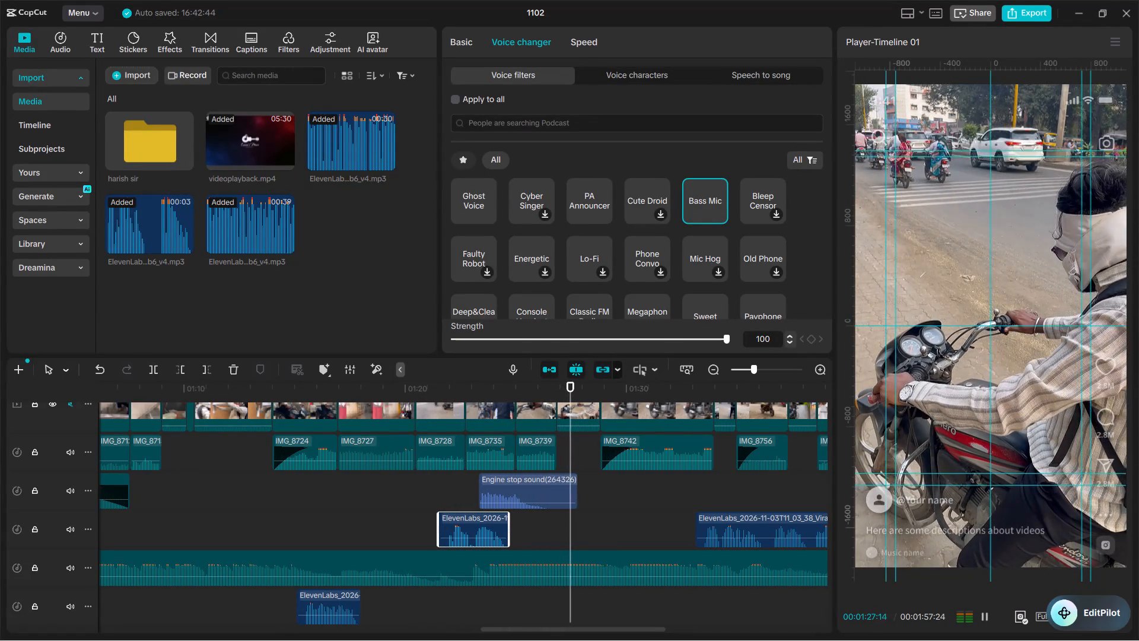
Play the long voice-over clip from about 01:33 and split it at 01:36:10.
drag(558, 383, 718, 414)
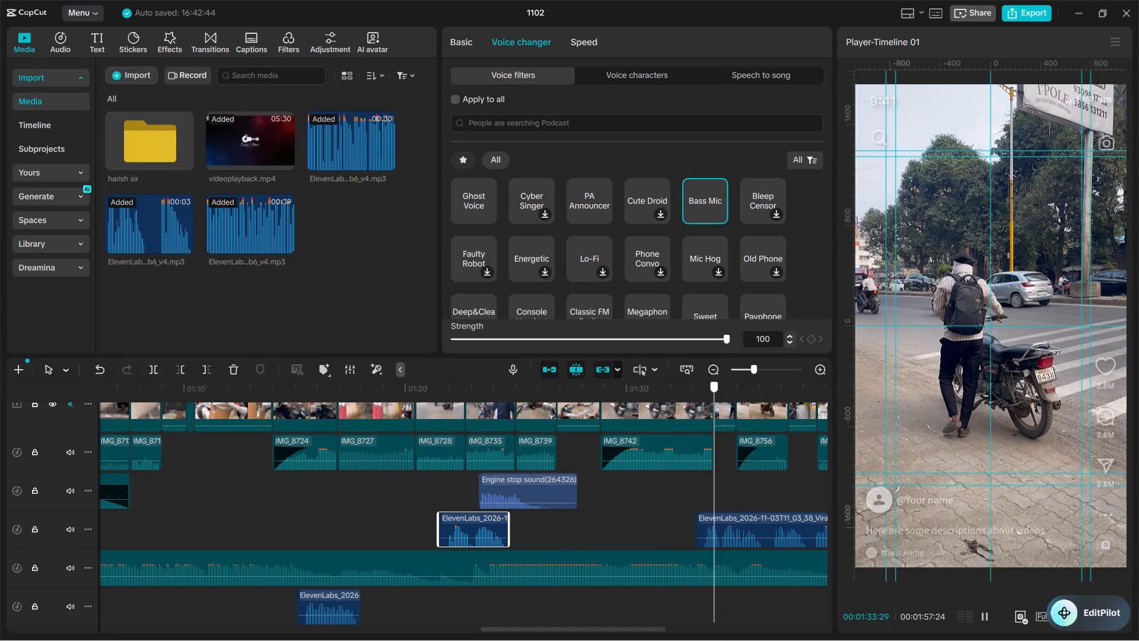
drag(718, 414, 702, 412)
key(space)
key(space)
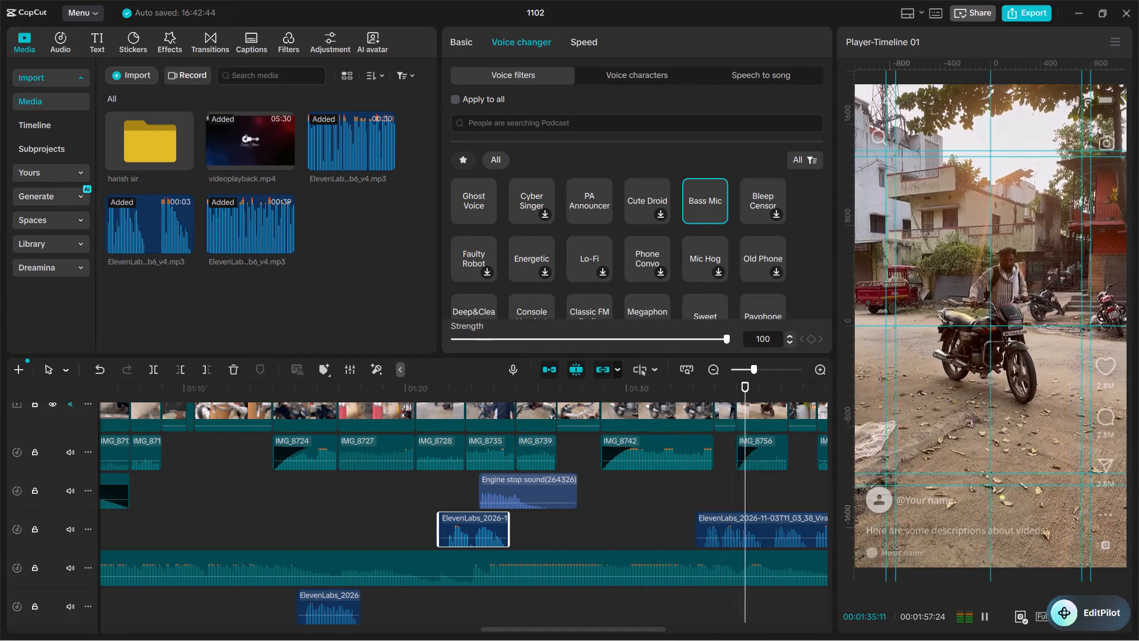
key(space)
key(ctrl+b)
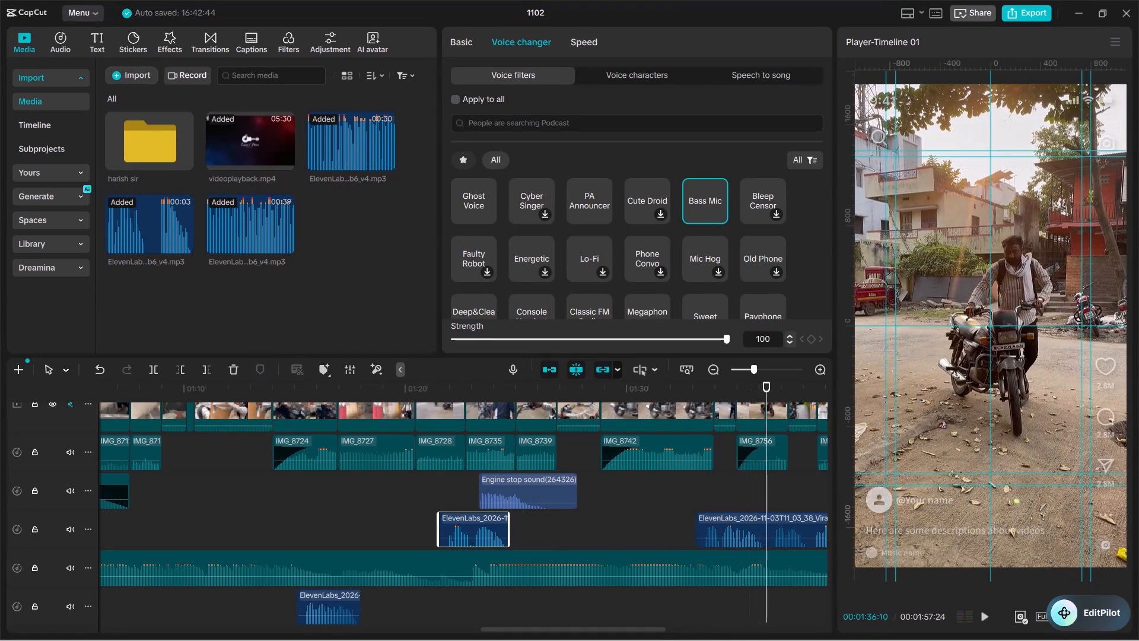
key(ctrl+z)
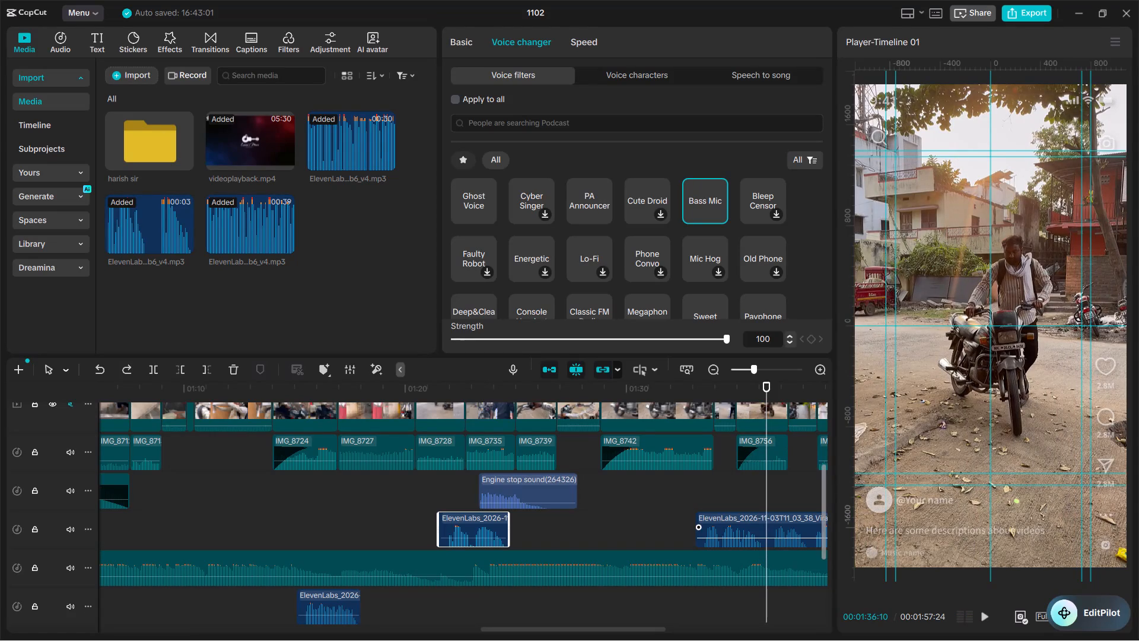
click(796, 532)
key(ctrl+b)
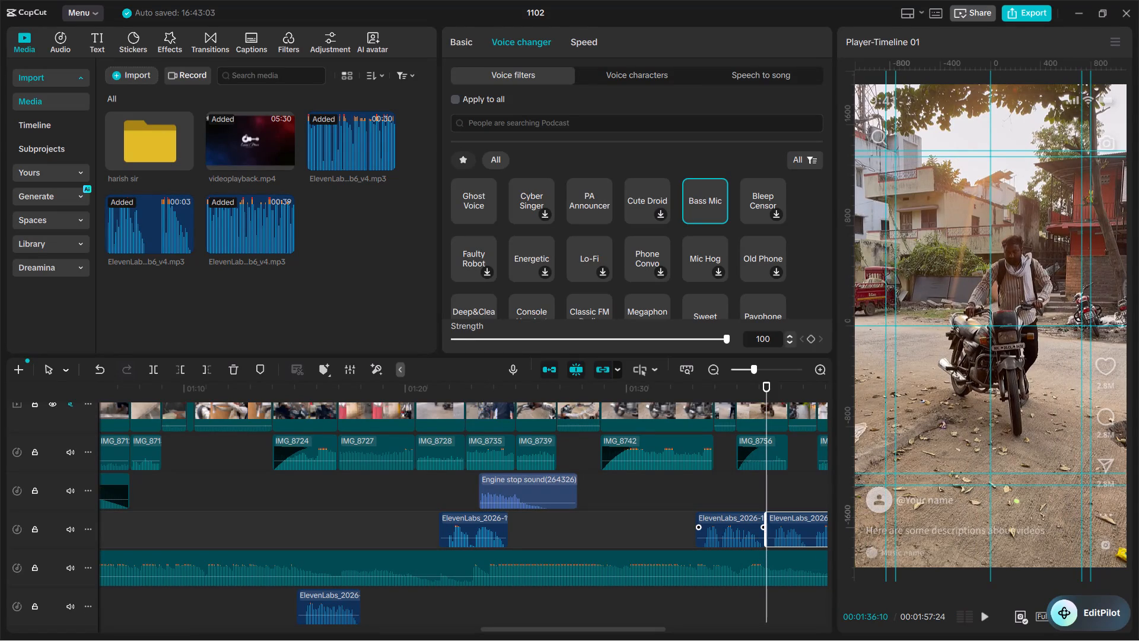
Move the voice-over piece that ends at 01:36:10 slightly earlier, to about 01:32.
drag(746, 531, 730, 526)
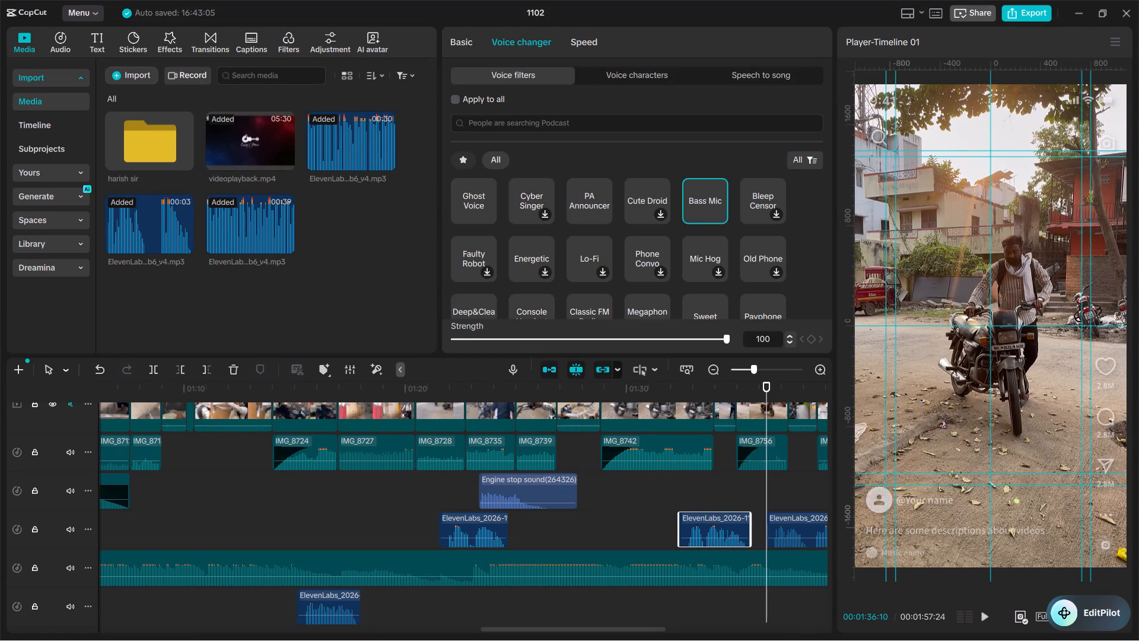
Play the long voice-over clip from about 01:36 and split it at 01:38:07.
key(space)
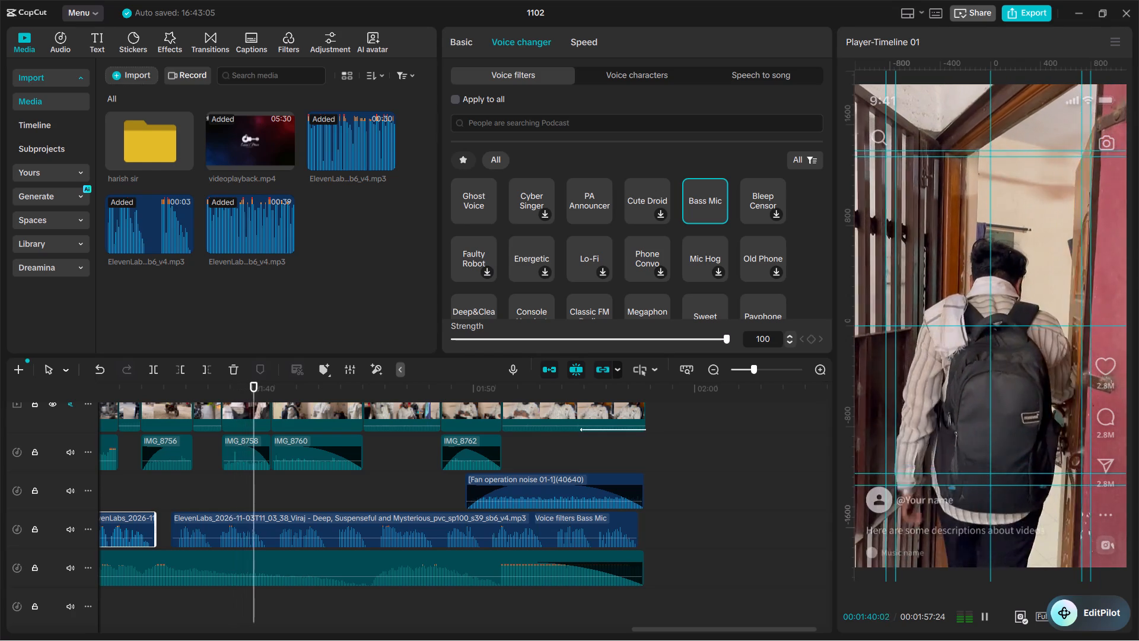
drag(282, 386, 248, 386)
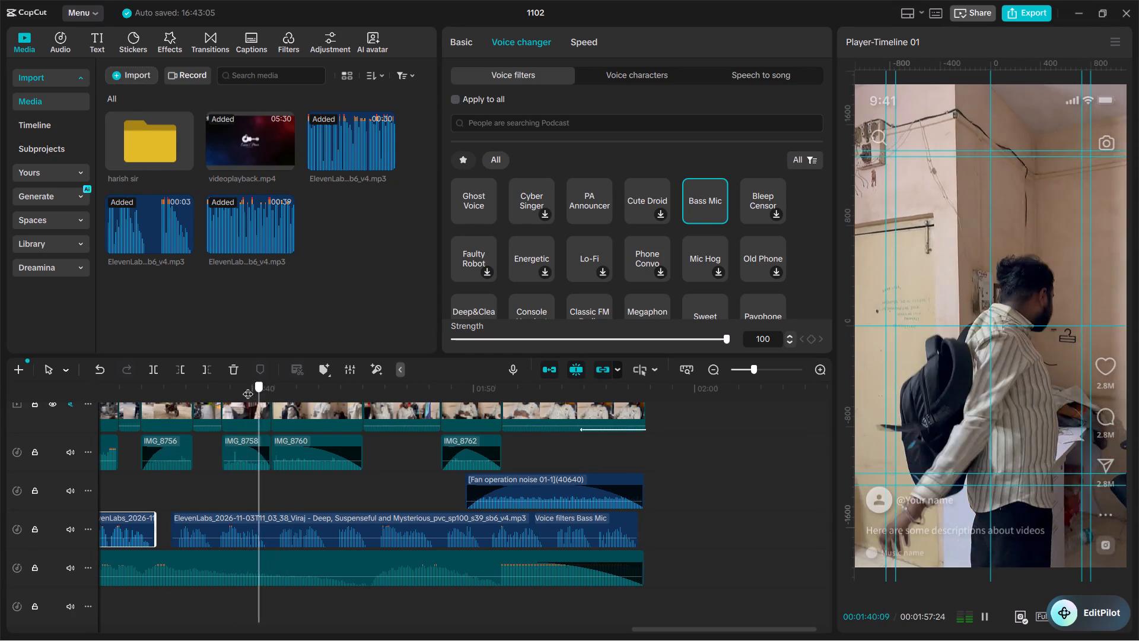
drag(248, 386, 177, 401)
key(space)
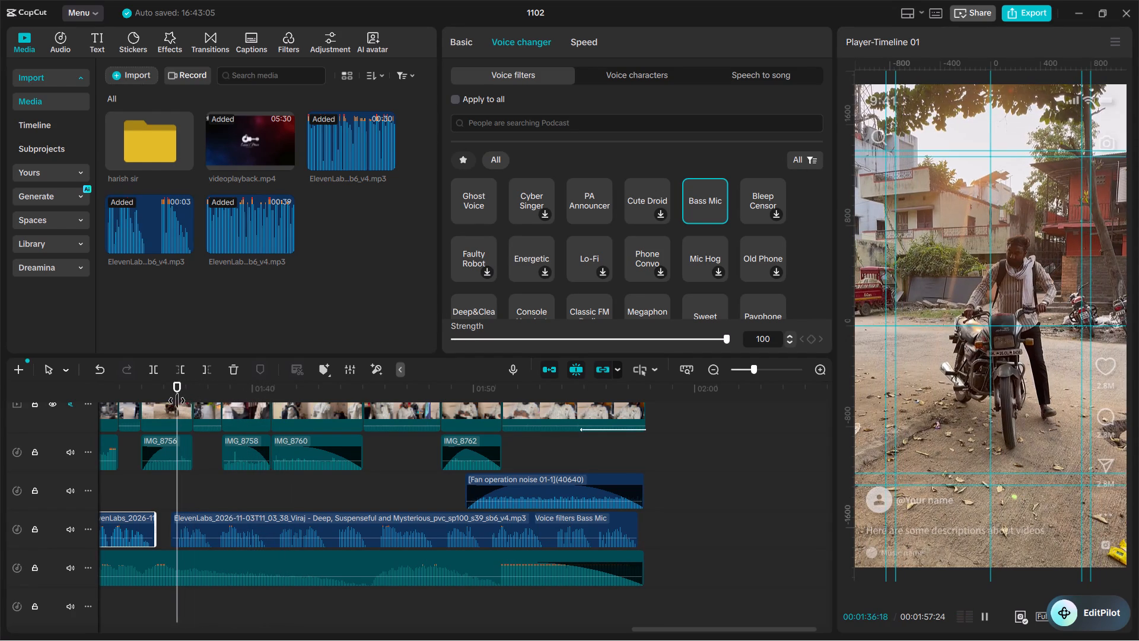
key(space)
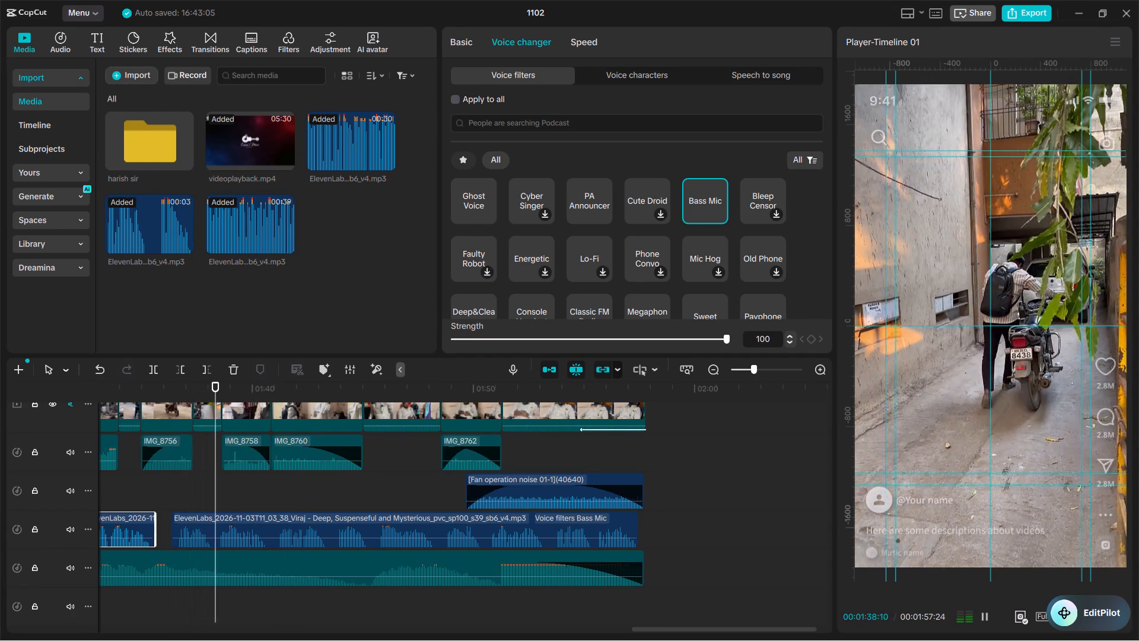
key(space)
key(space)
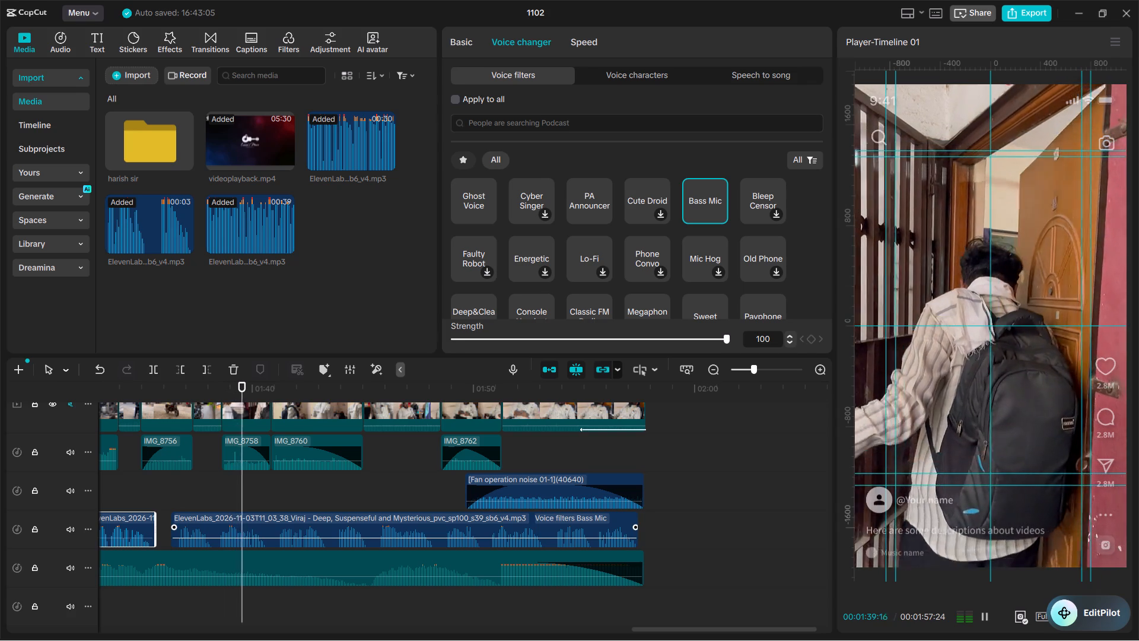
drag(240, 386, 180, 386)
key(space)
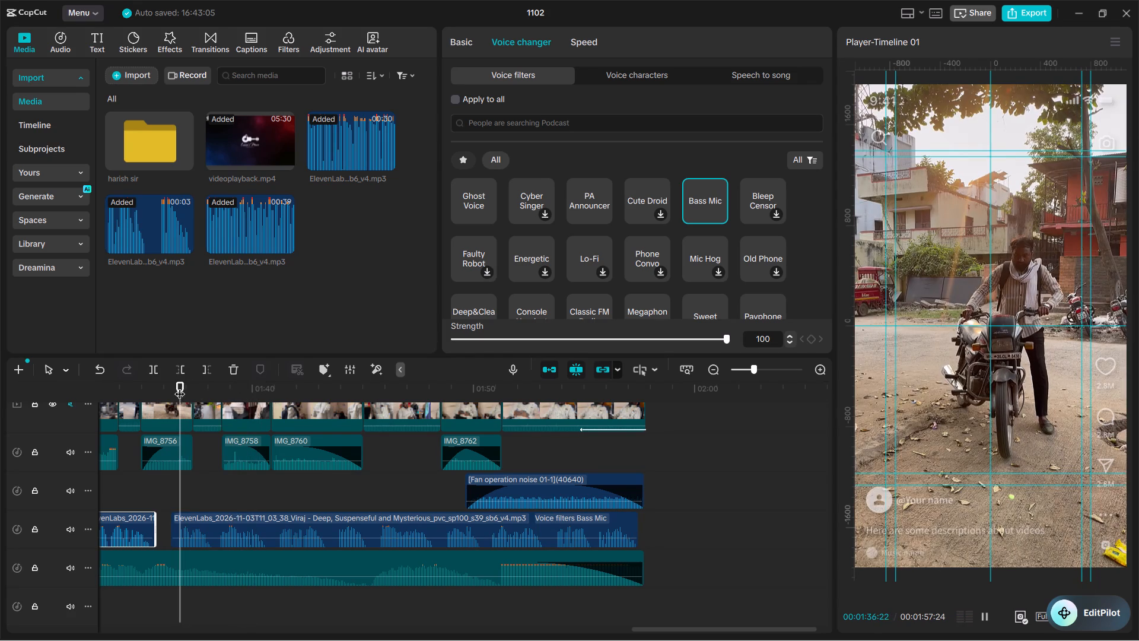
key(space)
key(space)
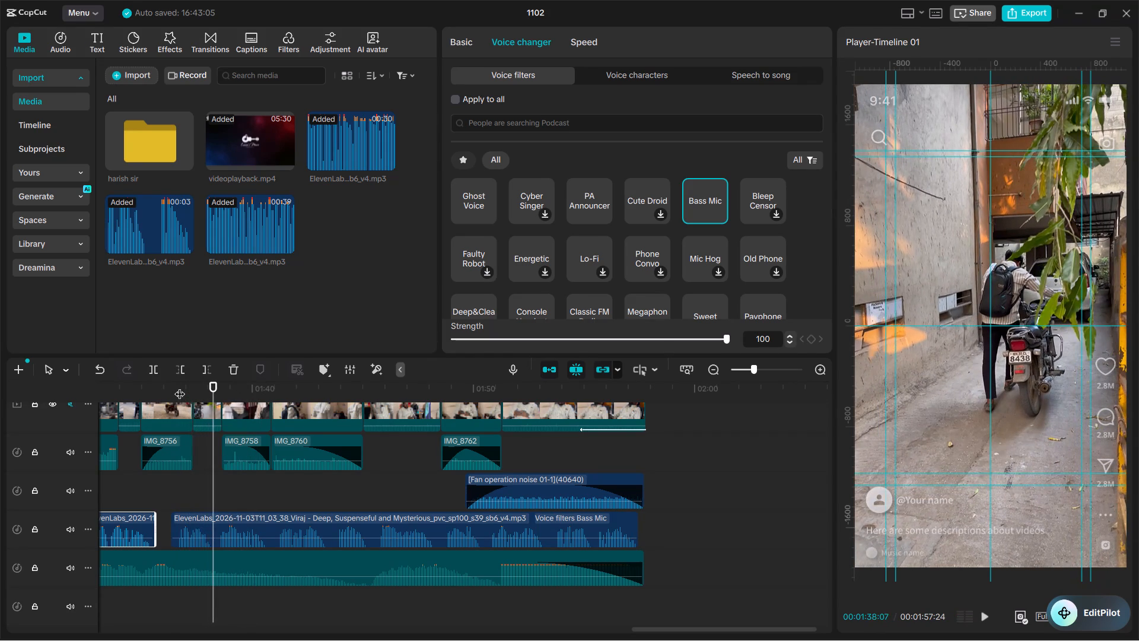
key(ctrl+b)
key(ctrl+z)
click(219, 525)
key(ctrl+b)
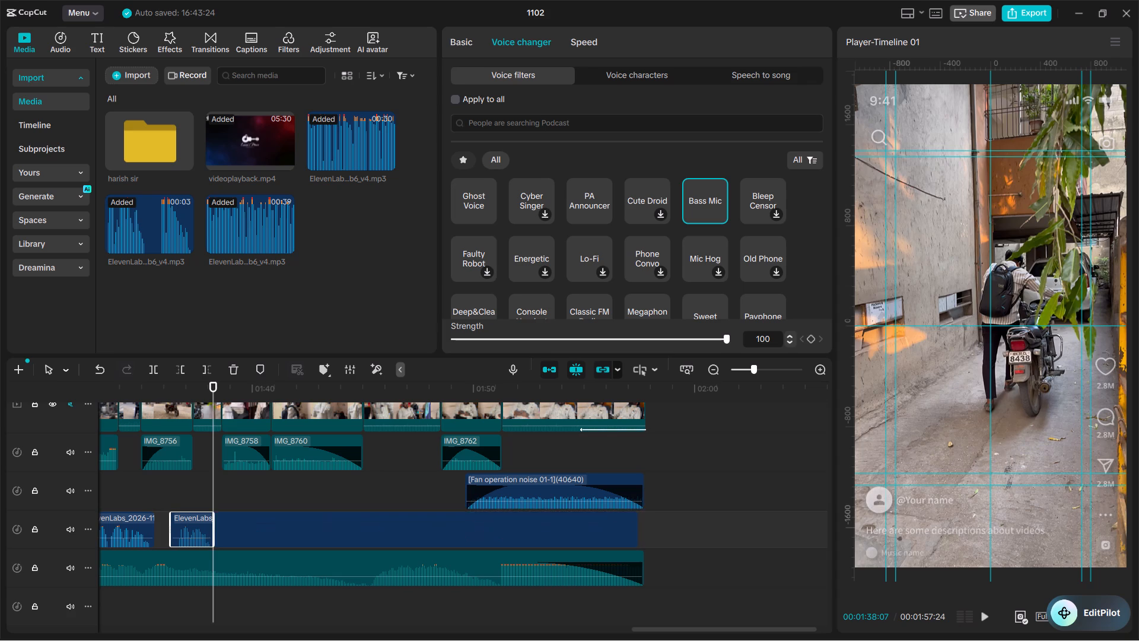
Play the remaining long voice-over clip, split it at 01:53:12, and move the end piece to start at about 01:59.
key(space)
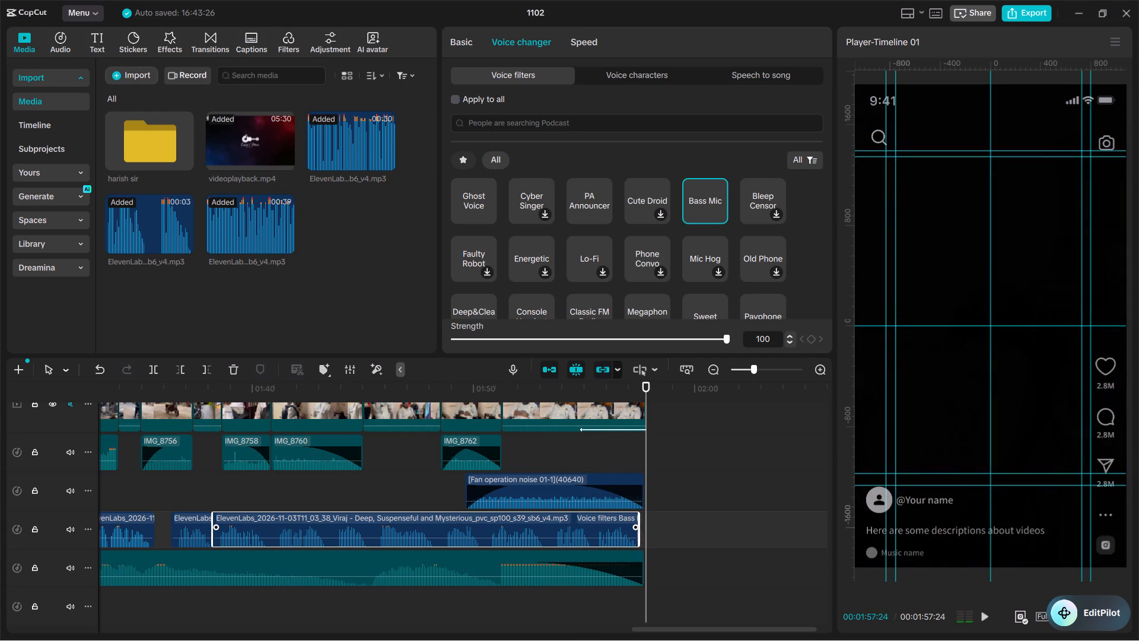
drag(561, 385, 516, 385)
key(space)
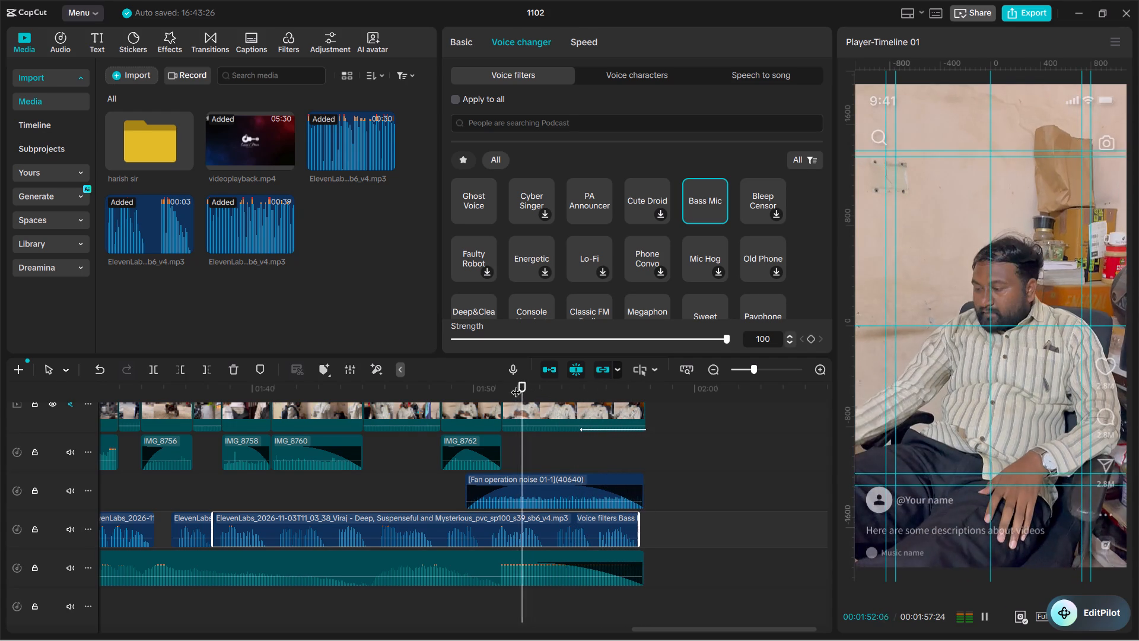
key(space)
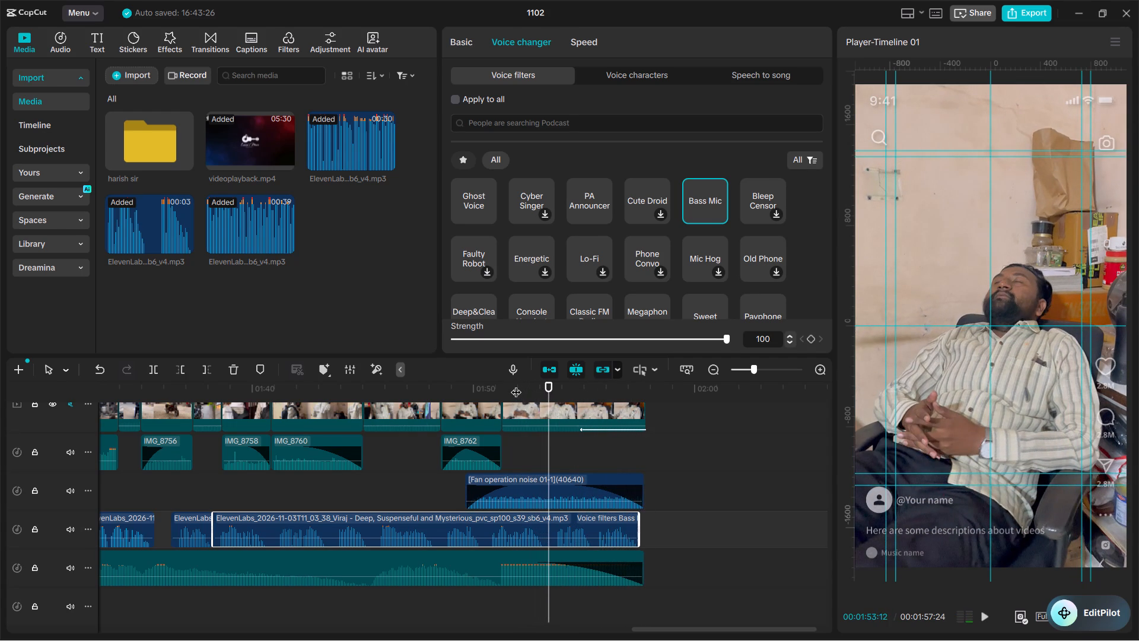
key(ctrl+b)
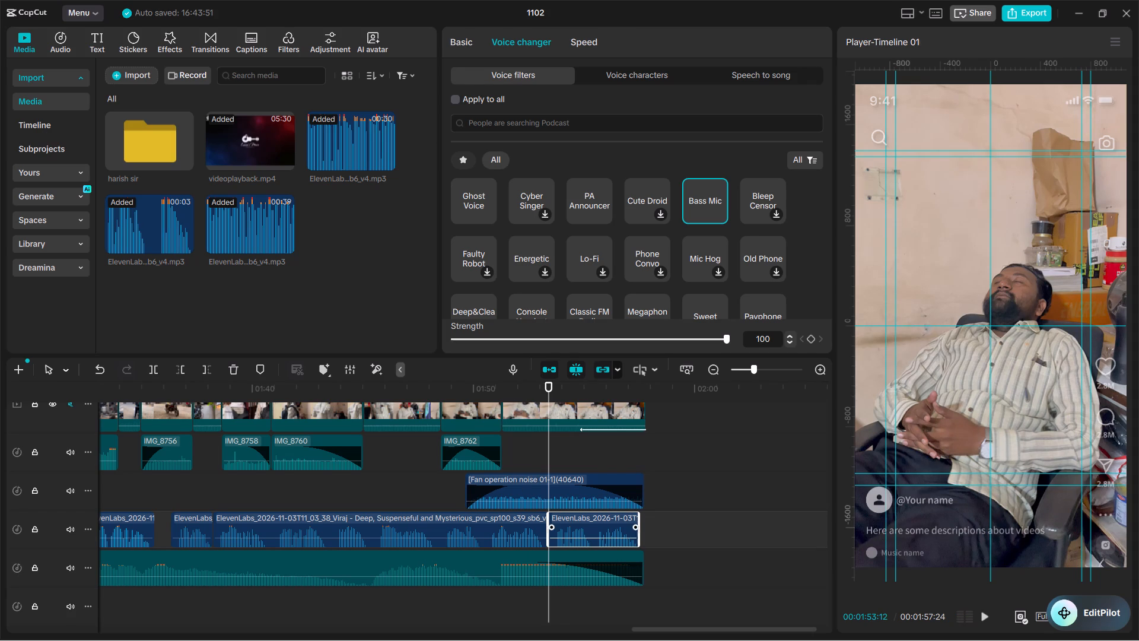
drag(590, 531, 717, 518)
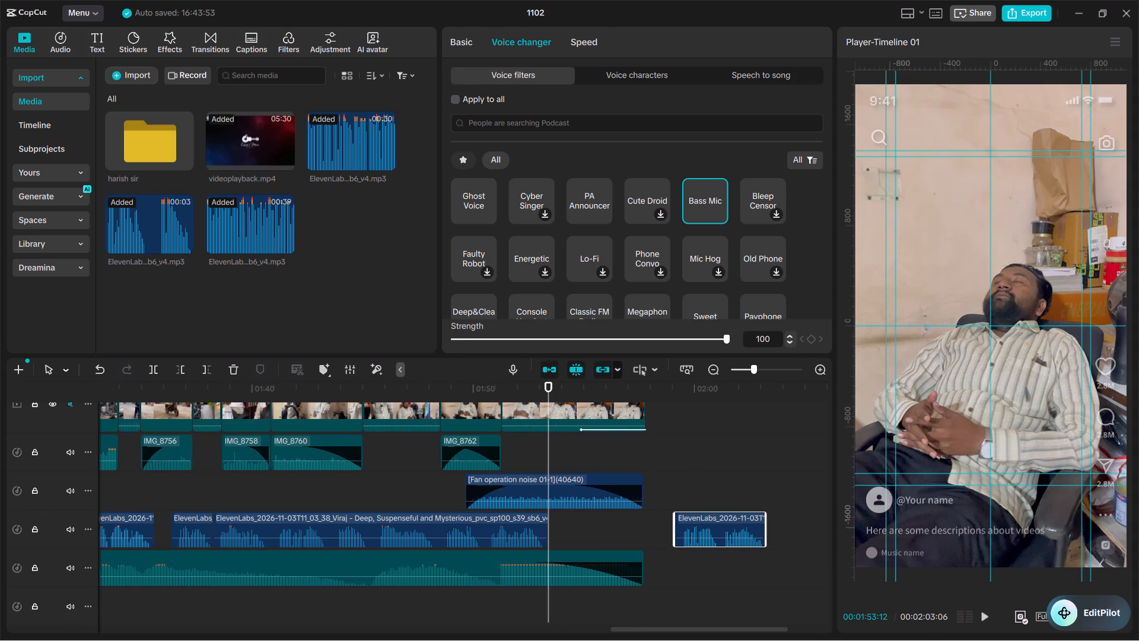
Play the long voice-over clip from about 01:38 and split it at 01:40:28.
drag(536, 394, 188, 432)
key(space)
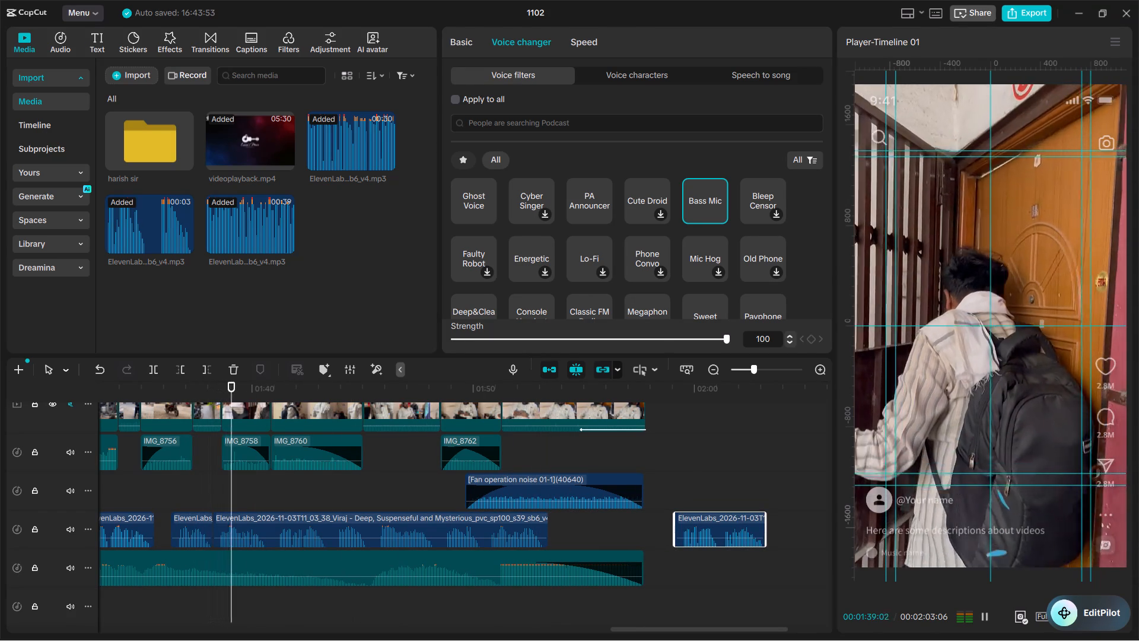
key(space)
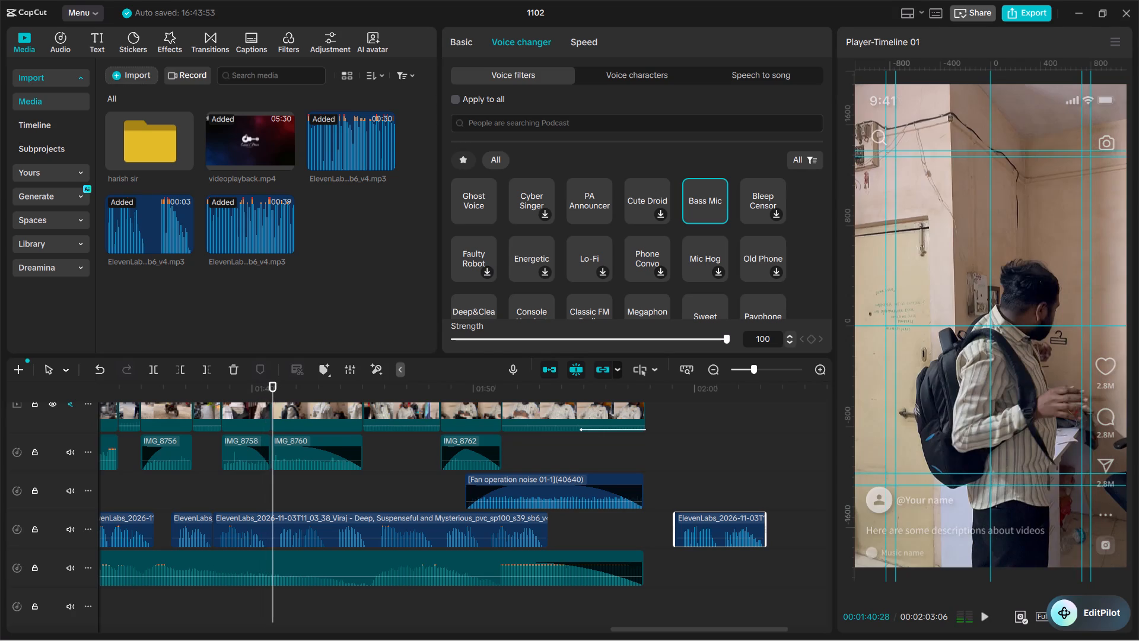
key(ctrl+b)
key(ctrl+z)
click(301, 525)
key(ctrl+b)
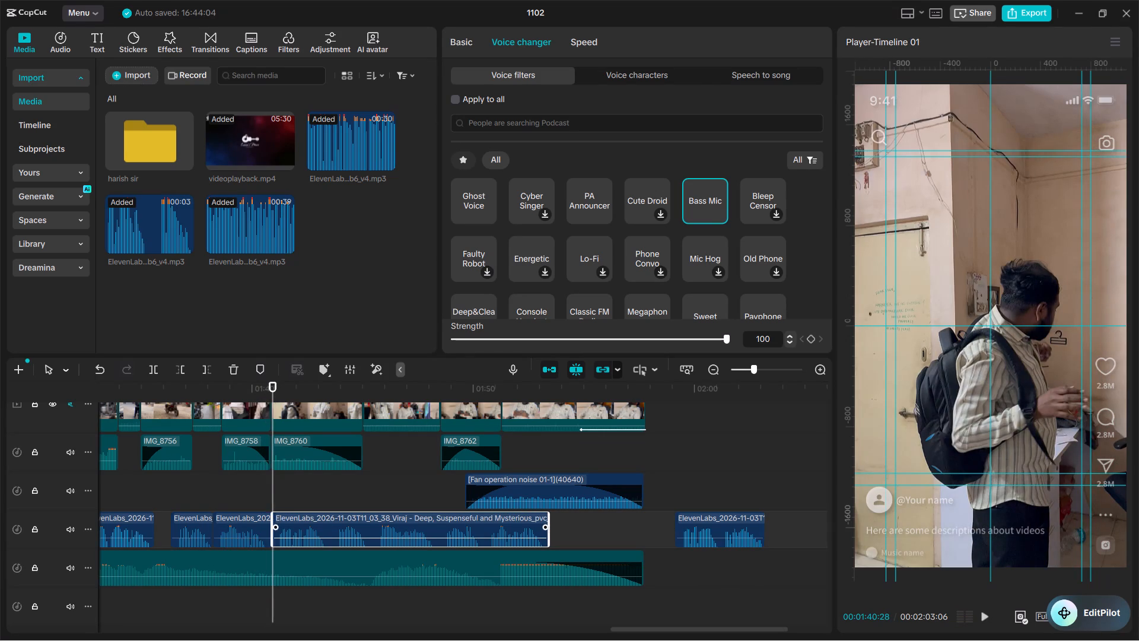
Play on, split the long voice-over clip at 01:50:14, and delete the portion between 01:40:28 and the split.
key(space)
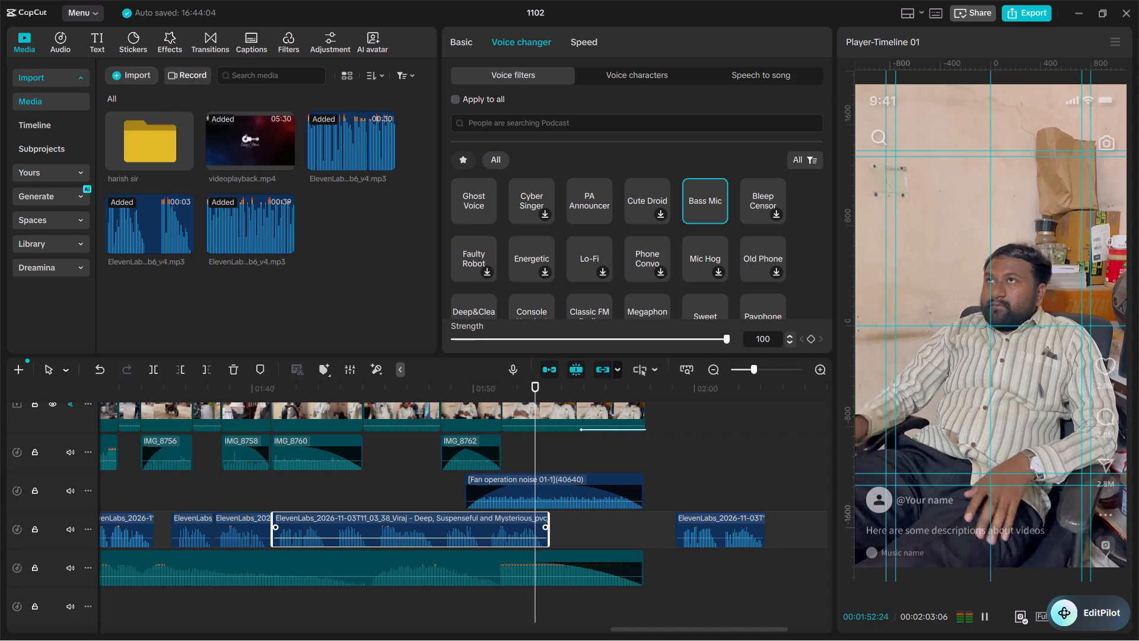
drag(505, 391, 475, 389)
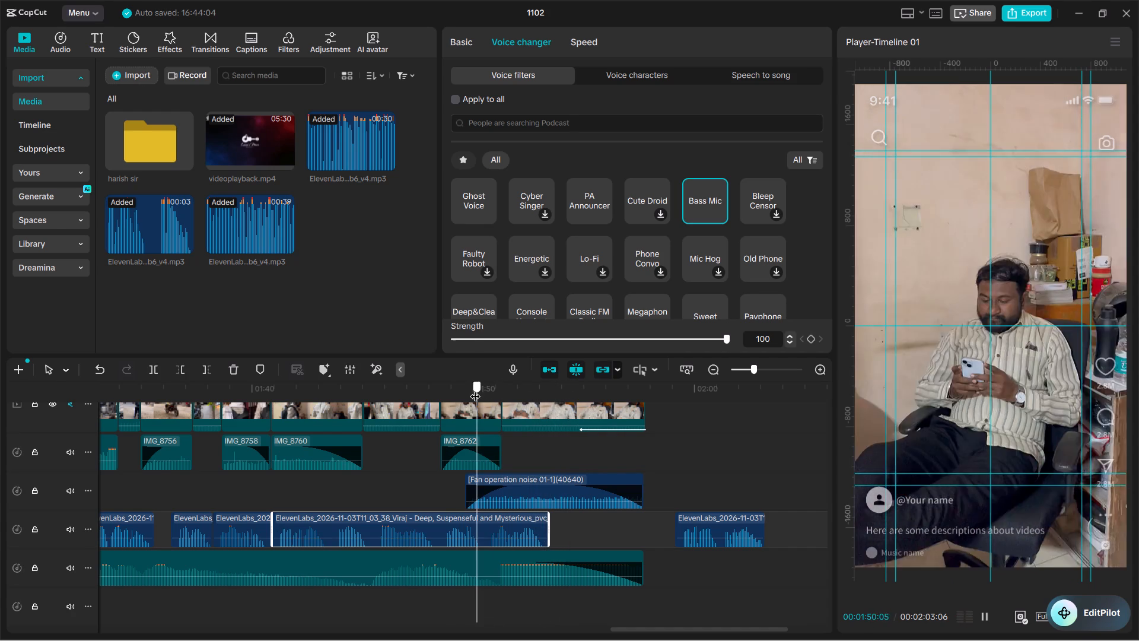
drag(475, 389, 460, 392)
key(space)
key(space)
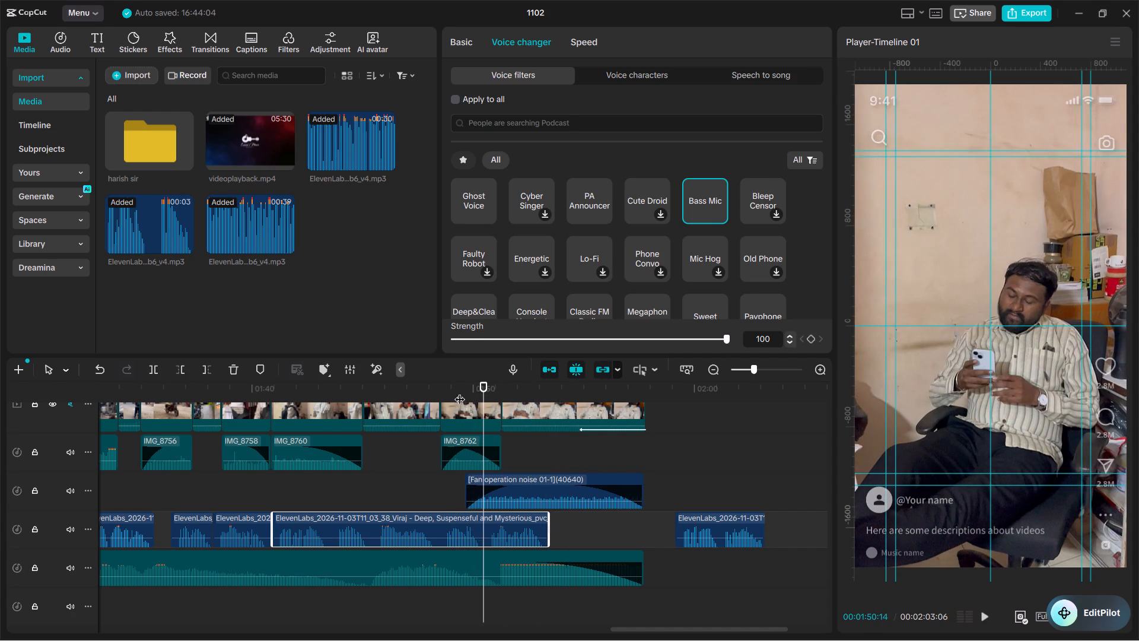
key(ctrl+b)
click(412, 523)
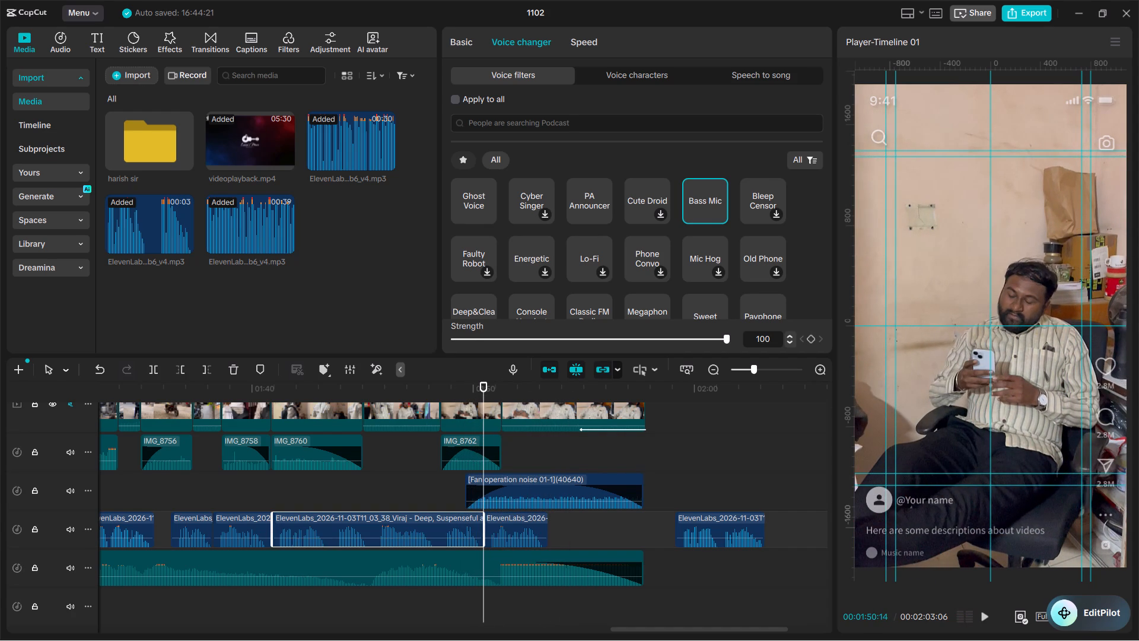
key(BackSpace)
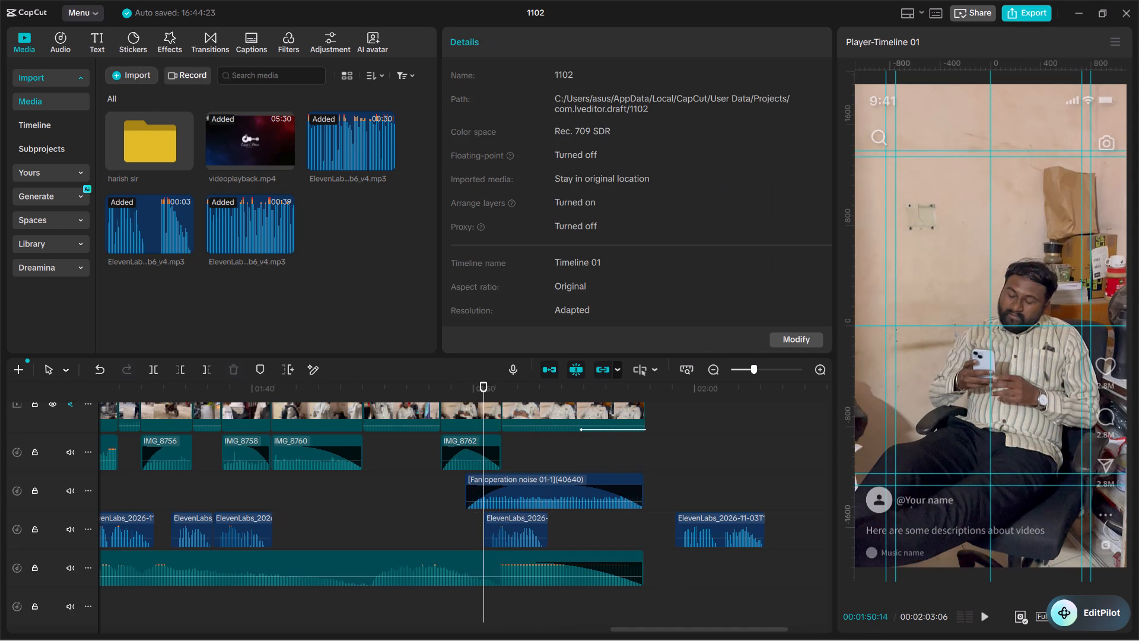
Play the stretch up to about 01:38 and move the two adjoining voice-over pieces there together to start at about 01:43.
drag(479, 386, 688, 494)
key(space)
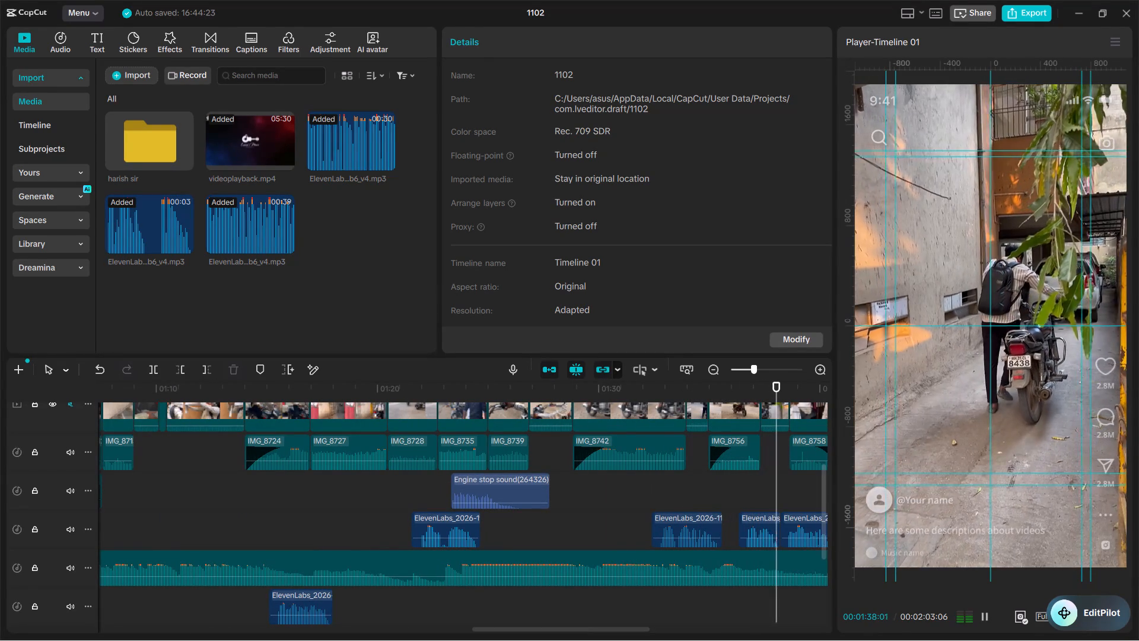
key(space)
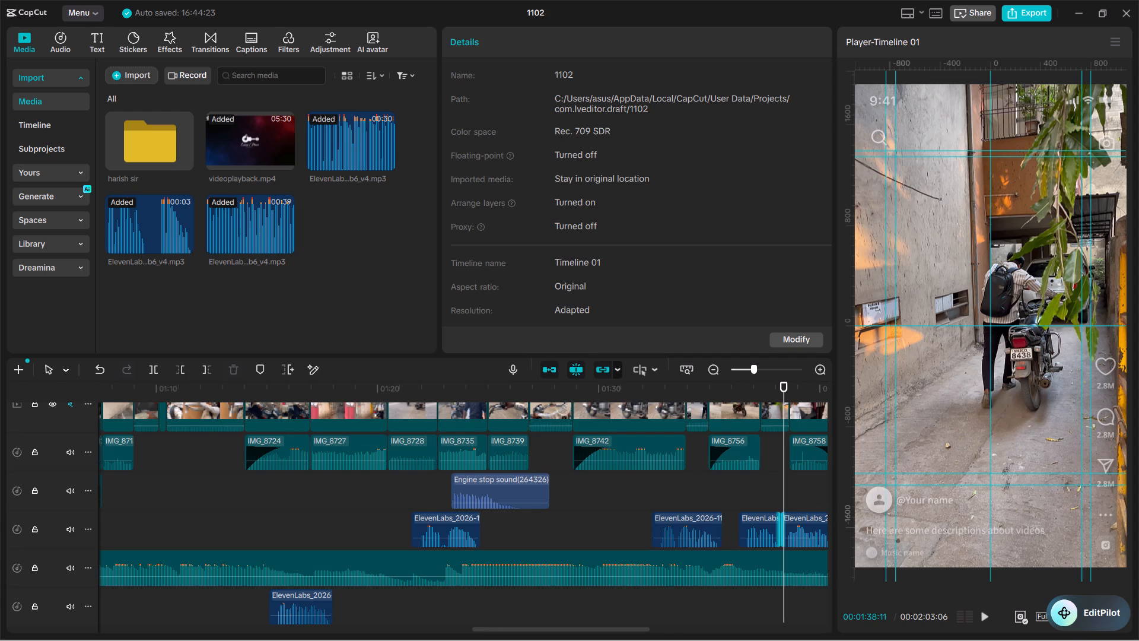
drag(758, 494, 665, 527)
drag(628, 528, 772, 522)
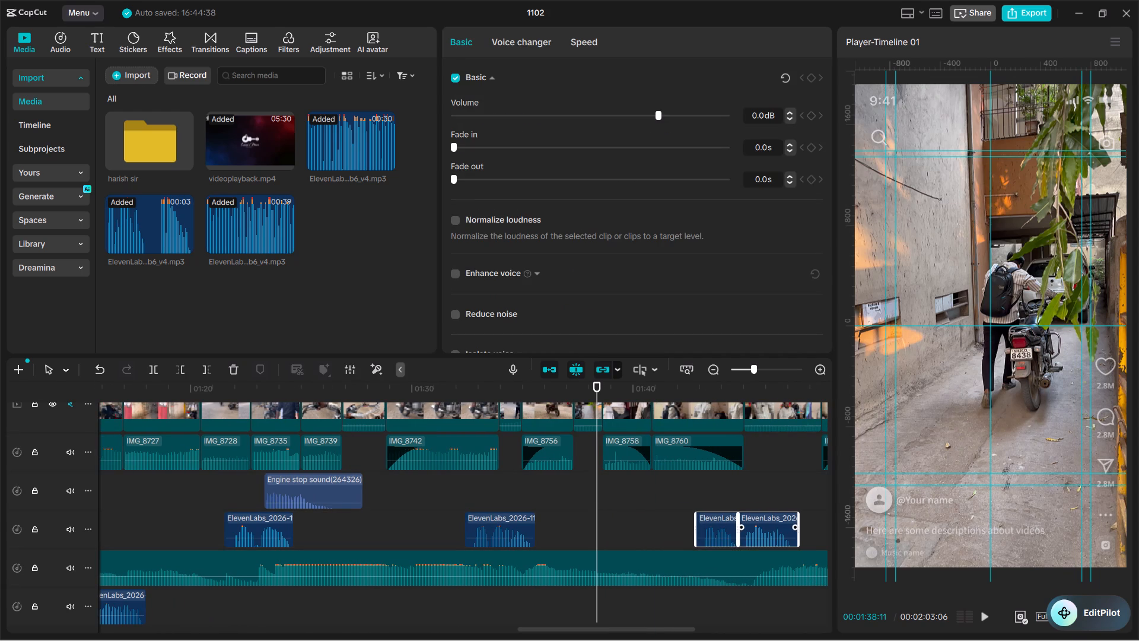
Play the section from about 01:43 and move the second of the two adjoining voice-over pieces to start at about 01:46.
drag(644, 383, 715, 399)
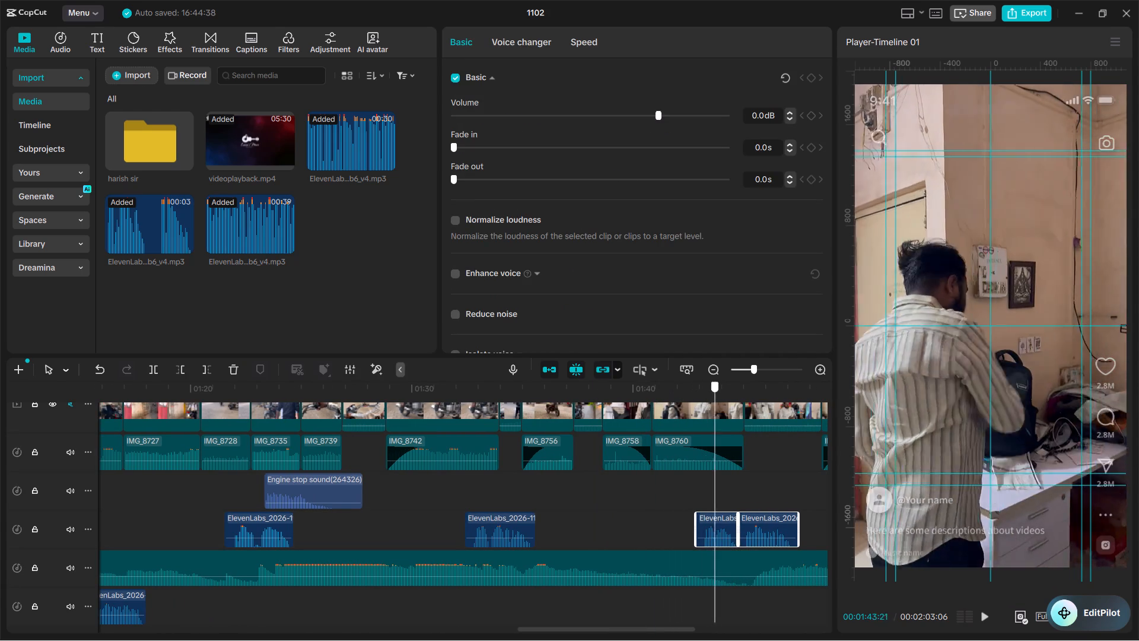
drag(715, 399, 731, 425)
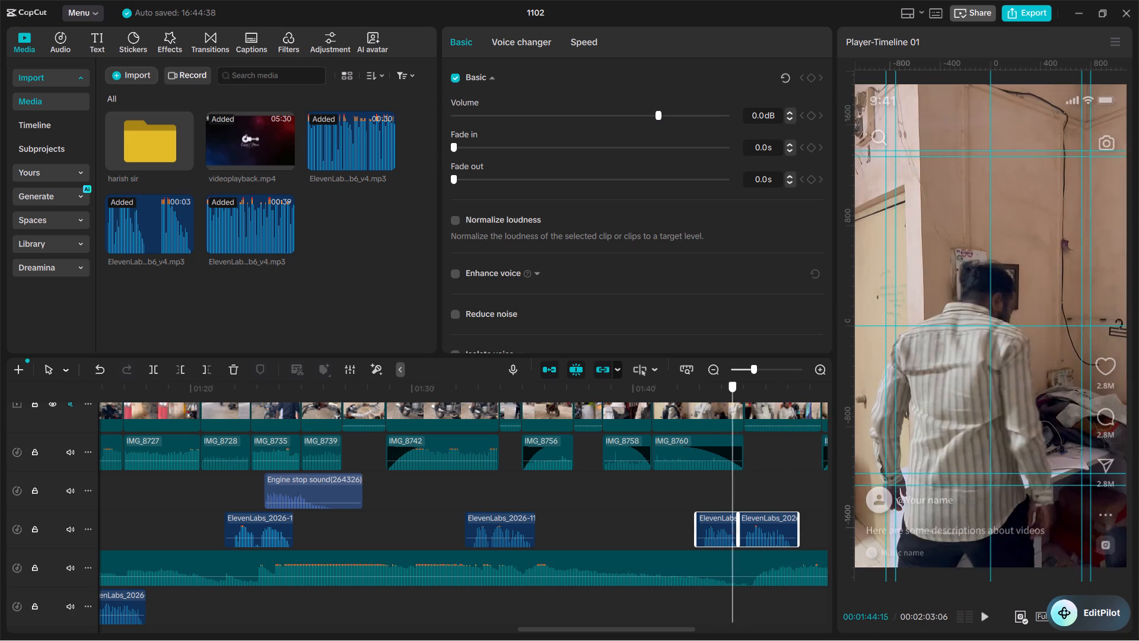
drag(731, 425, 699, 446)
key(space)
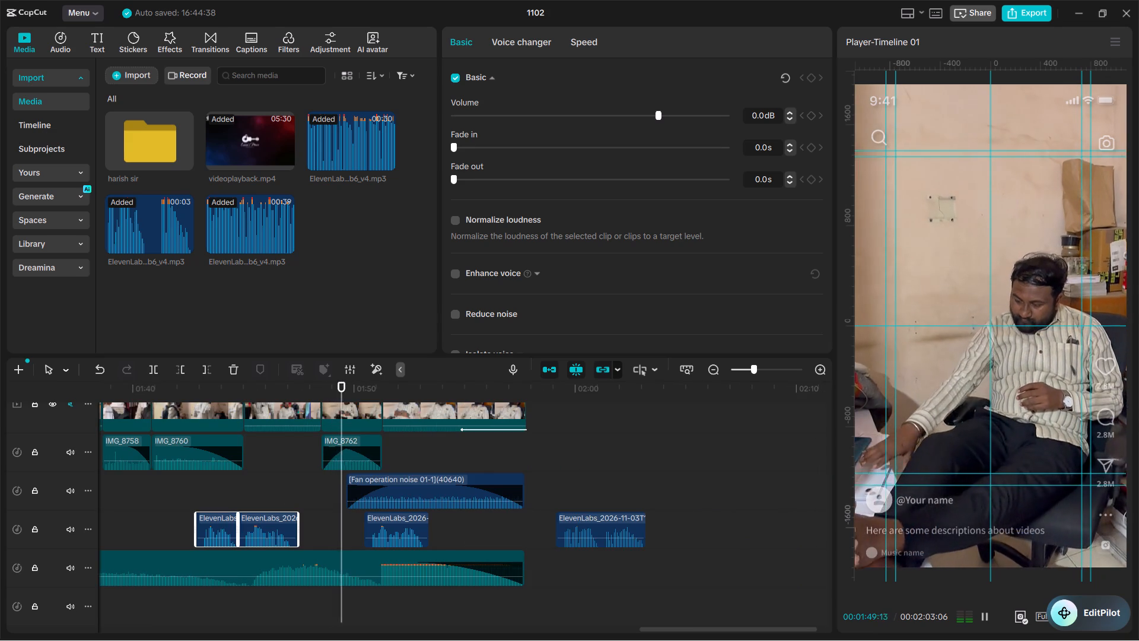
key(ctrl+z)
key(ctrl+shift+z)
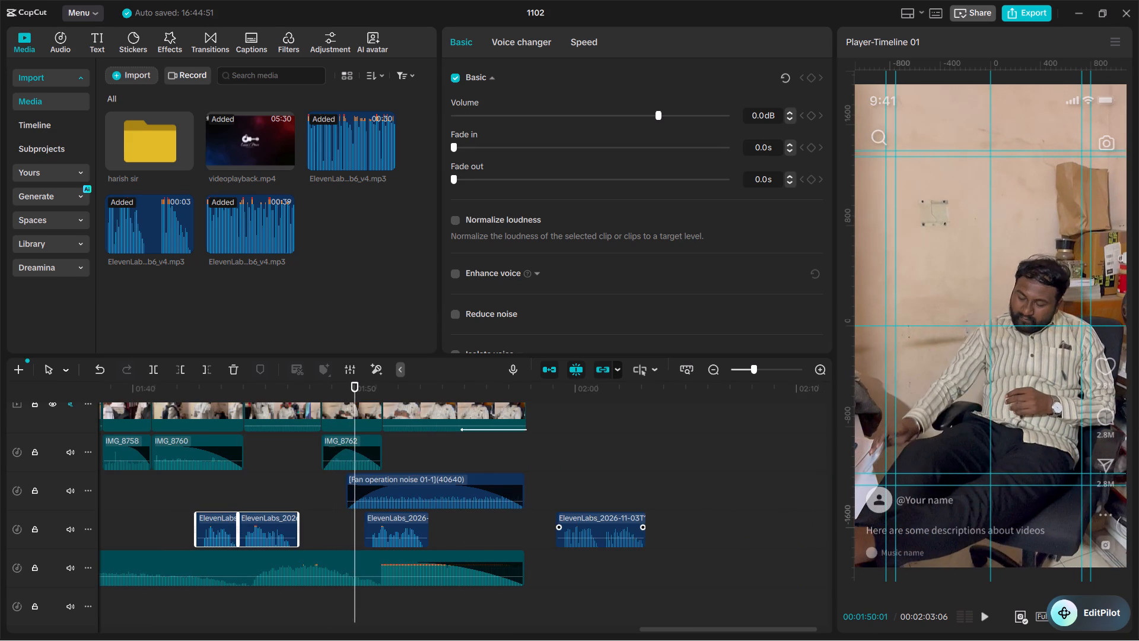
click(451, 519)
drag(260, 523, 285, 528)
Play the timeline from about 01:42 and again from about 01:50 to check the voice-over timing against the footage.
drag(286, 389, 198, 390)
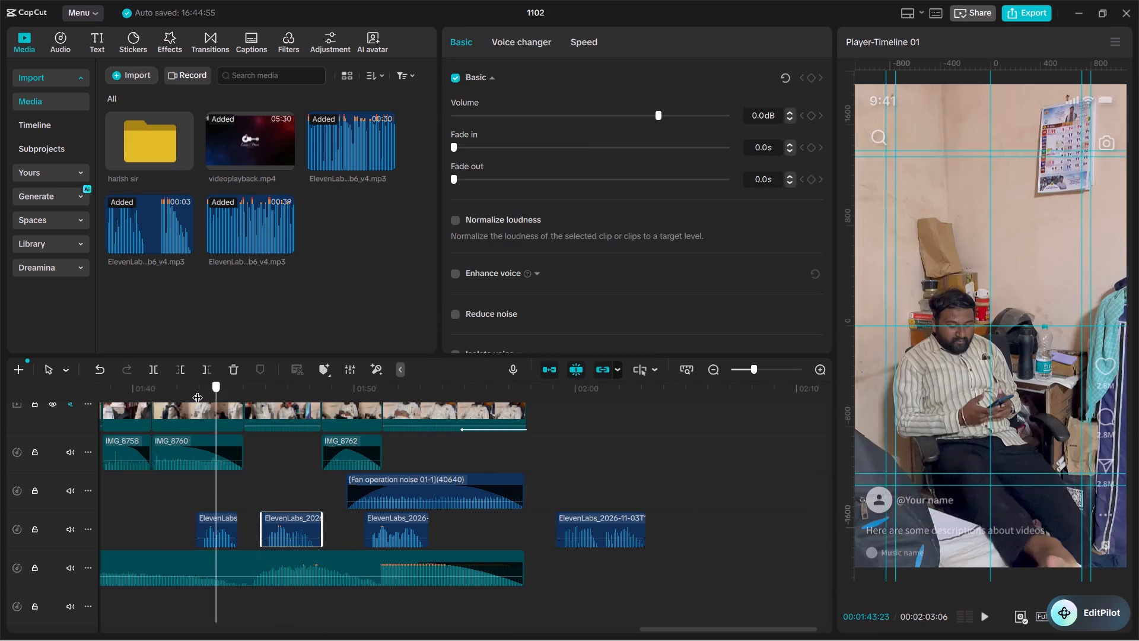
drag(198, 390, 180, 392)
key(space)
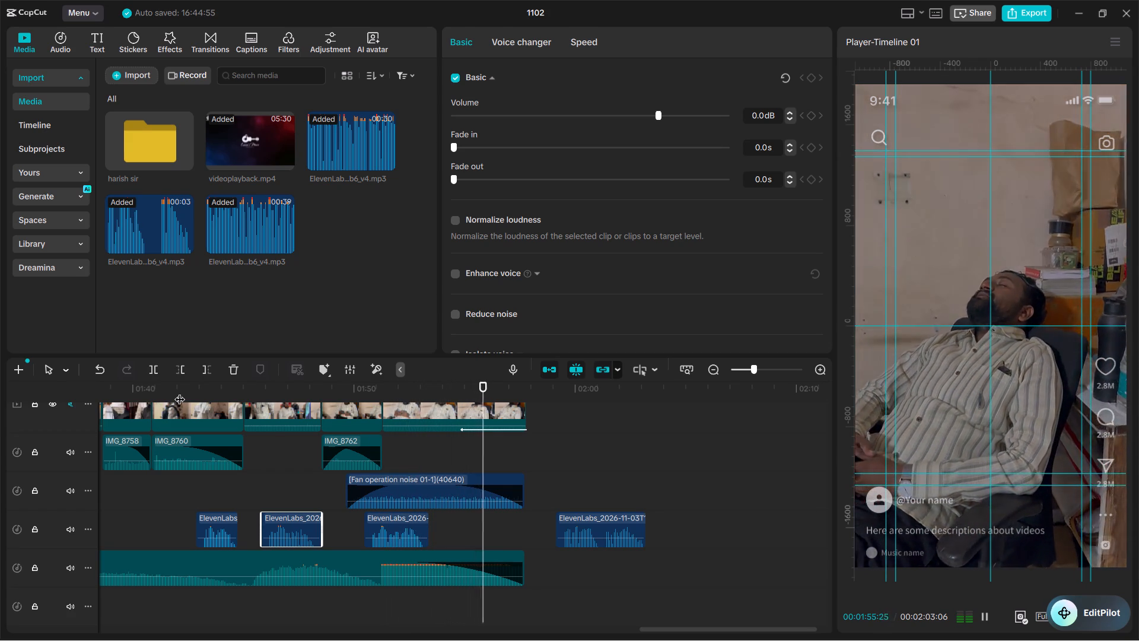
key(space)
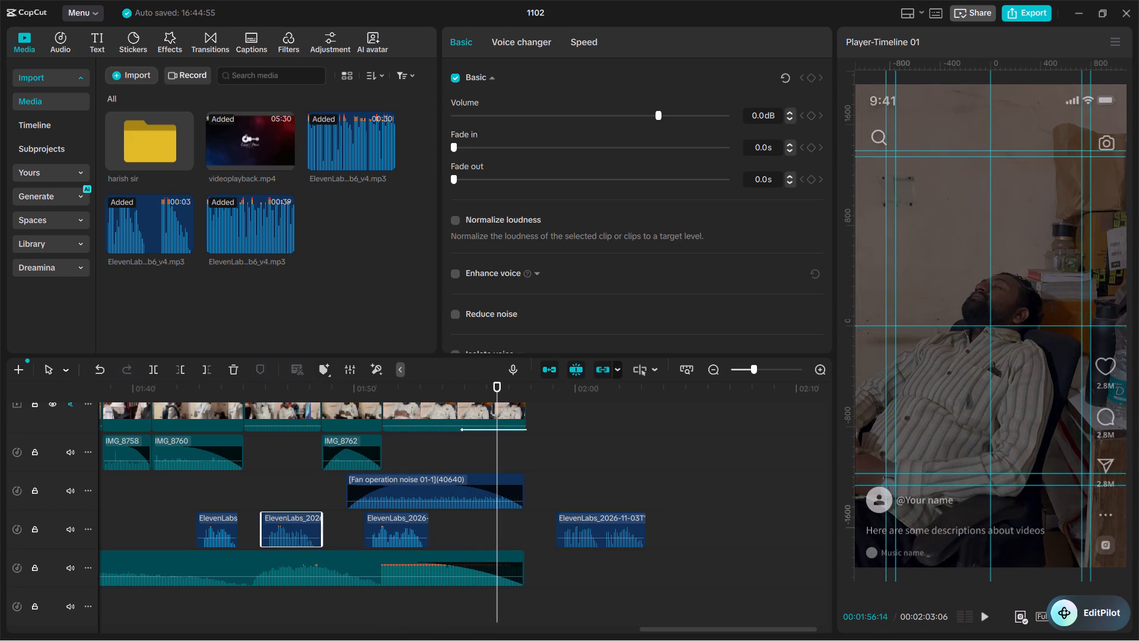
click(394, 393)
drag(383, 393, 345, 391)
key(space)
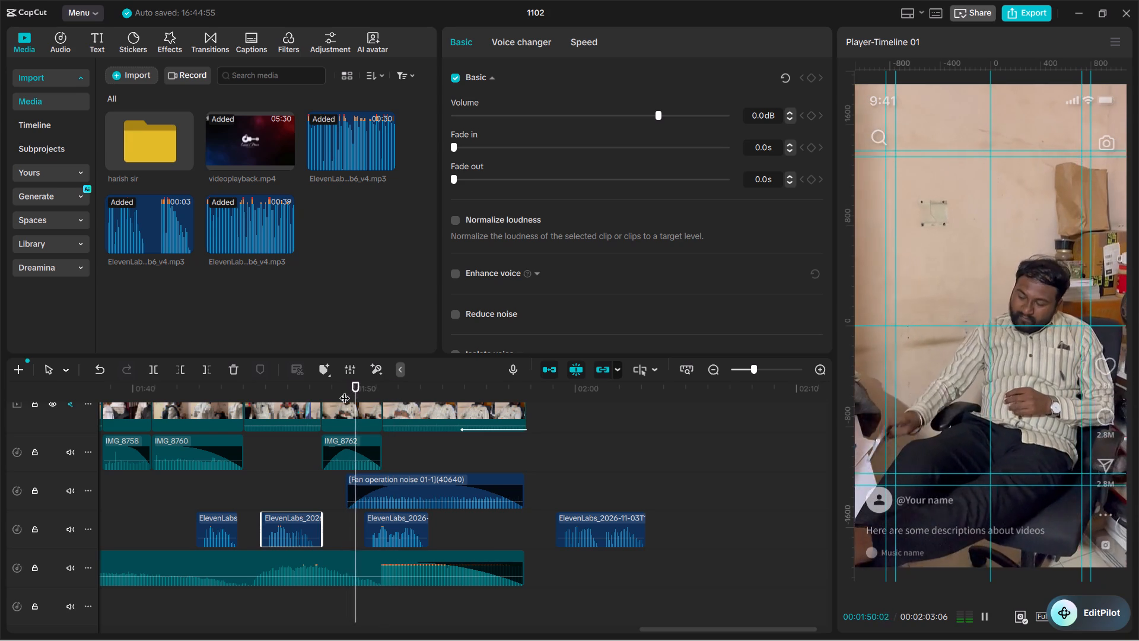
key(space)
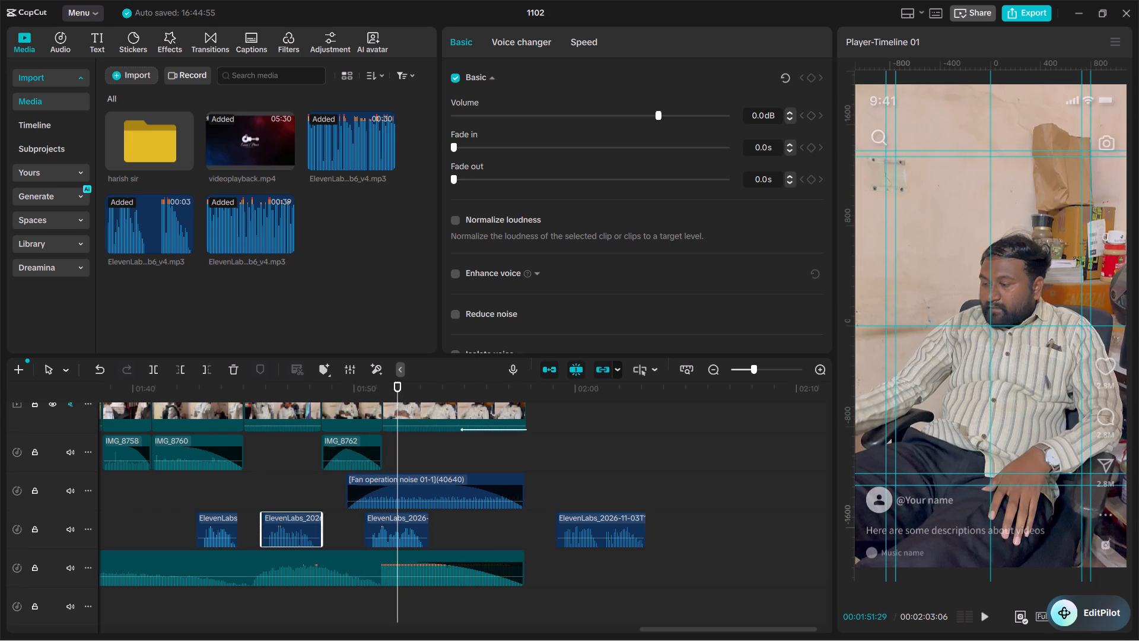
Play the timeline on from about 01:52 and postpone the MyASUS system update.
click(411, 394)
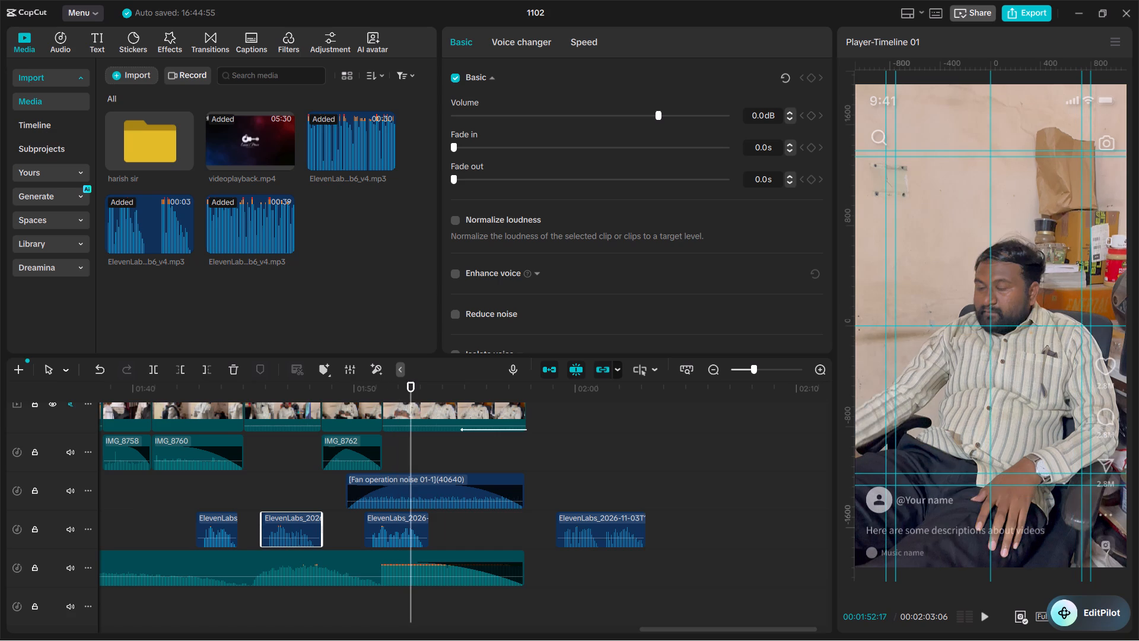
key(space)
key(space)
key(space)
key(space)
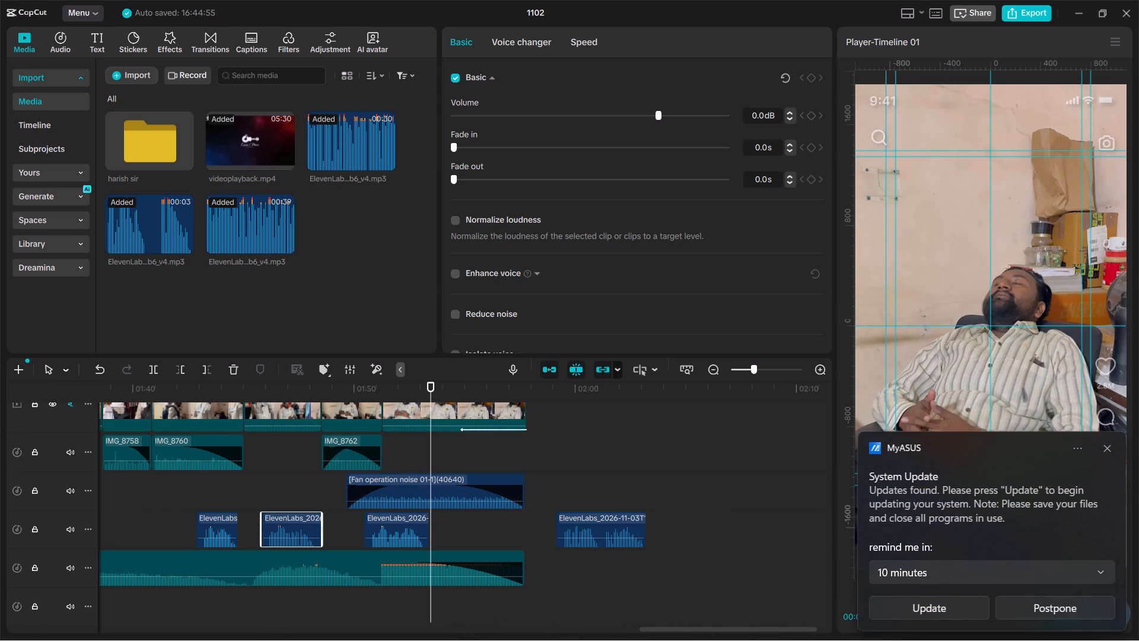
click(1046, 604)
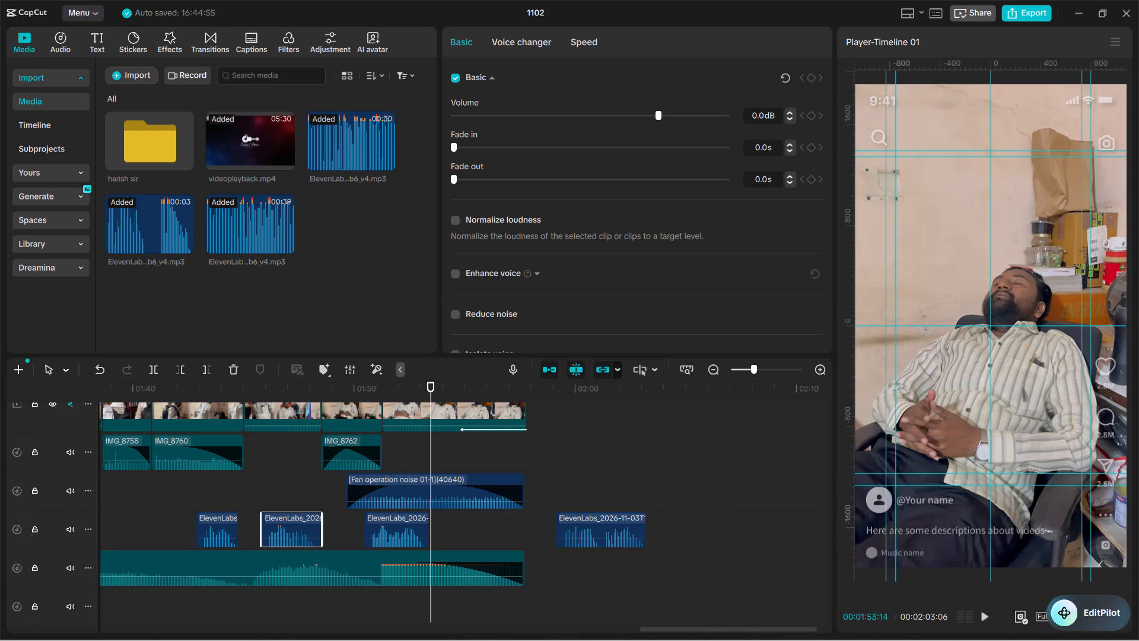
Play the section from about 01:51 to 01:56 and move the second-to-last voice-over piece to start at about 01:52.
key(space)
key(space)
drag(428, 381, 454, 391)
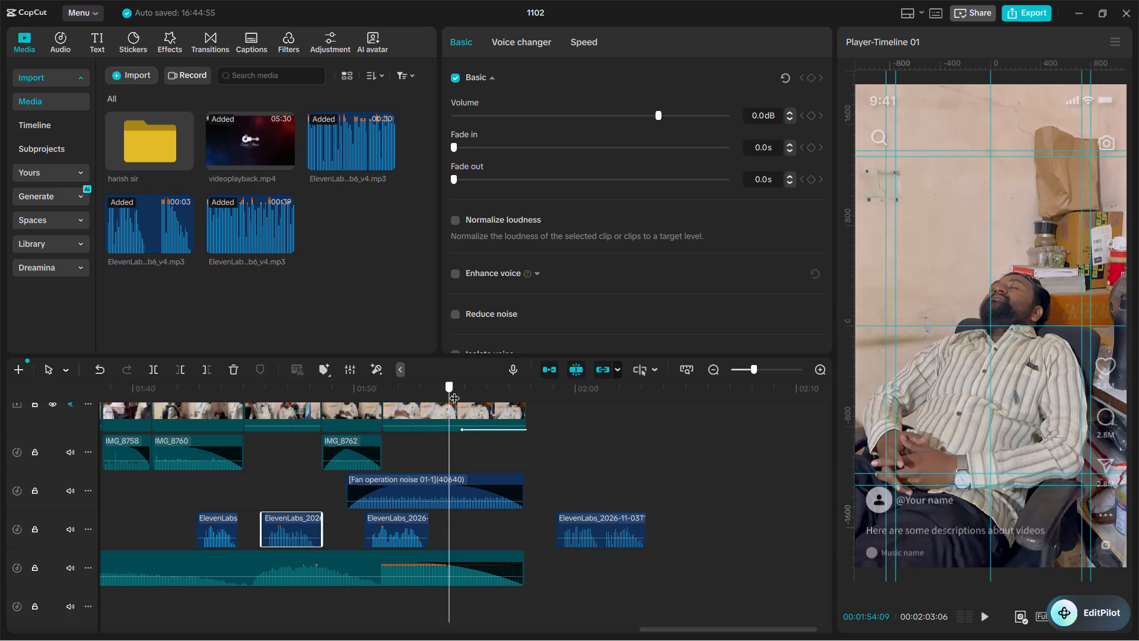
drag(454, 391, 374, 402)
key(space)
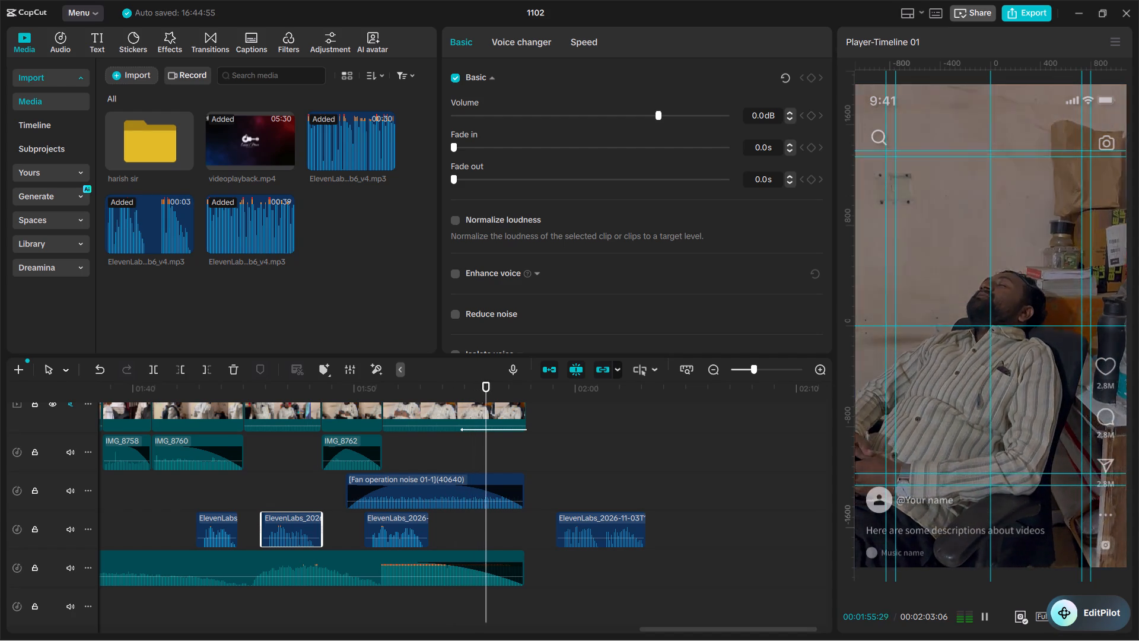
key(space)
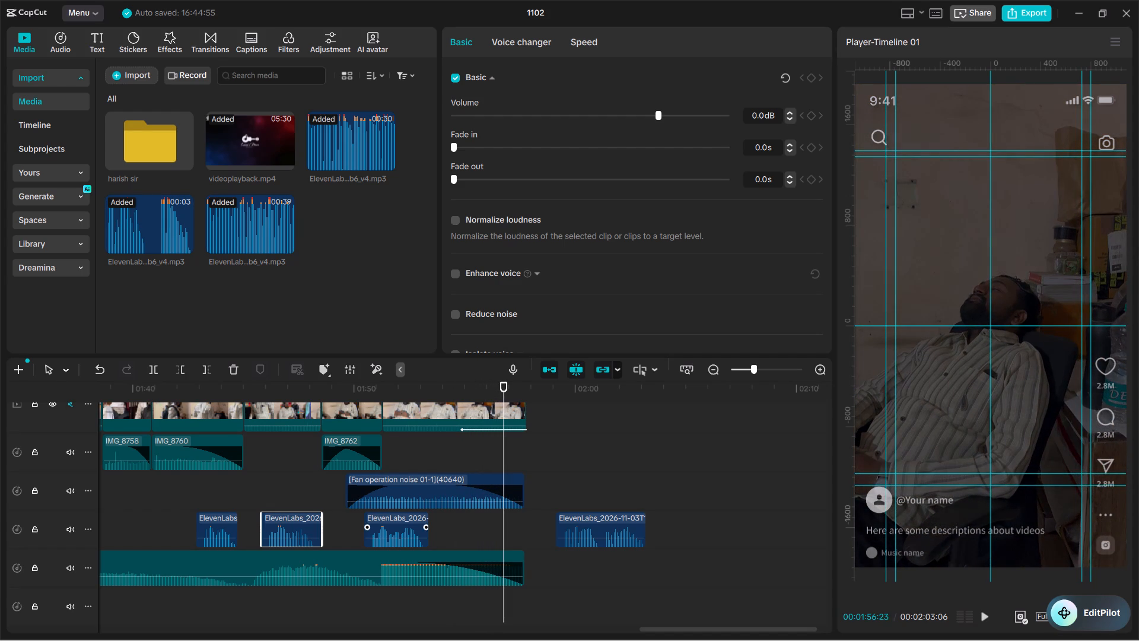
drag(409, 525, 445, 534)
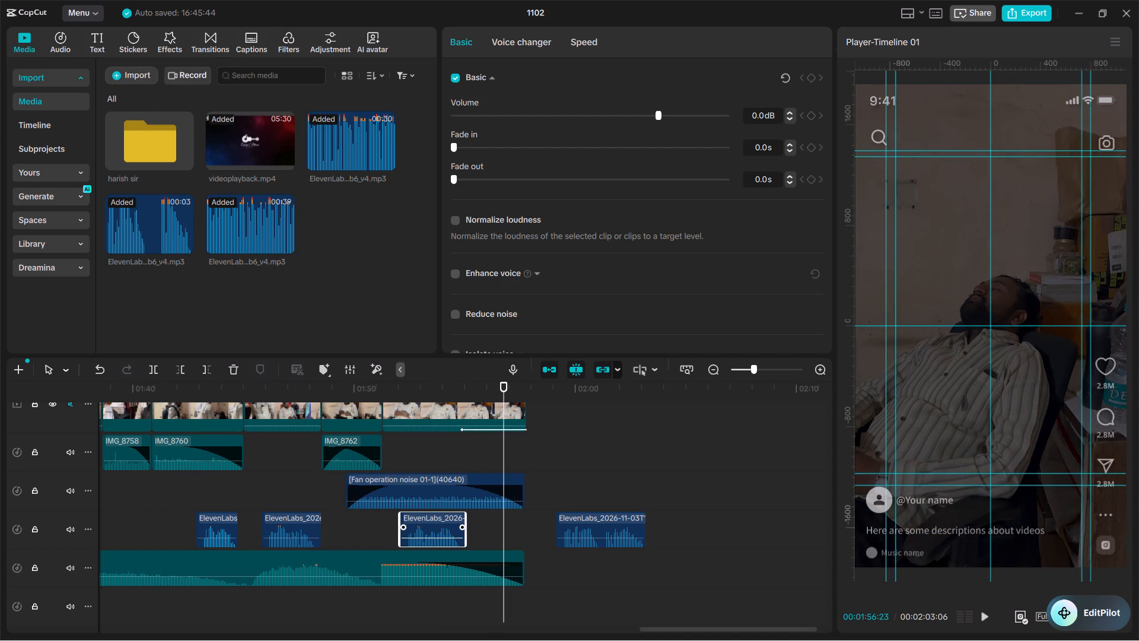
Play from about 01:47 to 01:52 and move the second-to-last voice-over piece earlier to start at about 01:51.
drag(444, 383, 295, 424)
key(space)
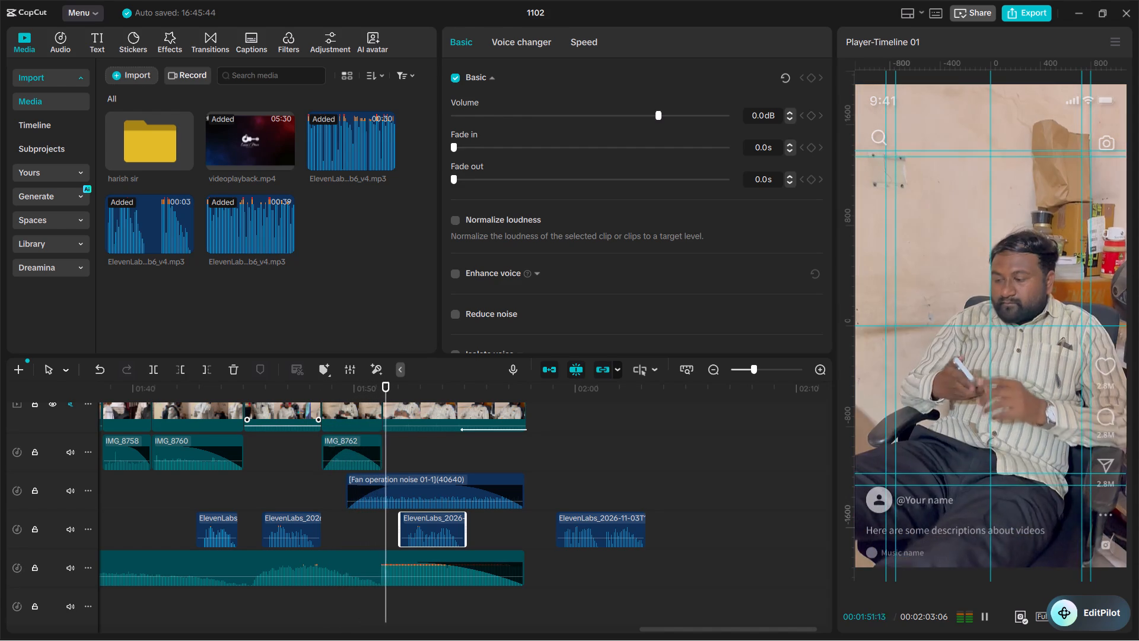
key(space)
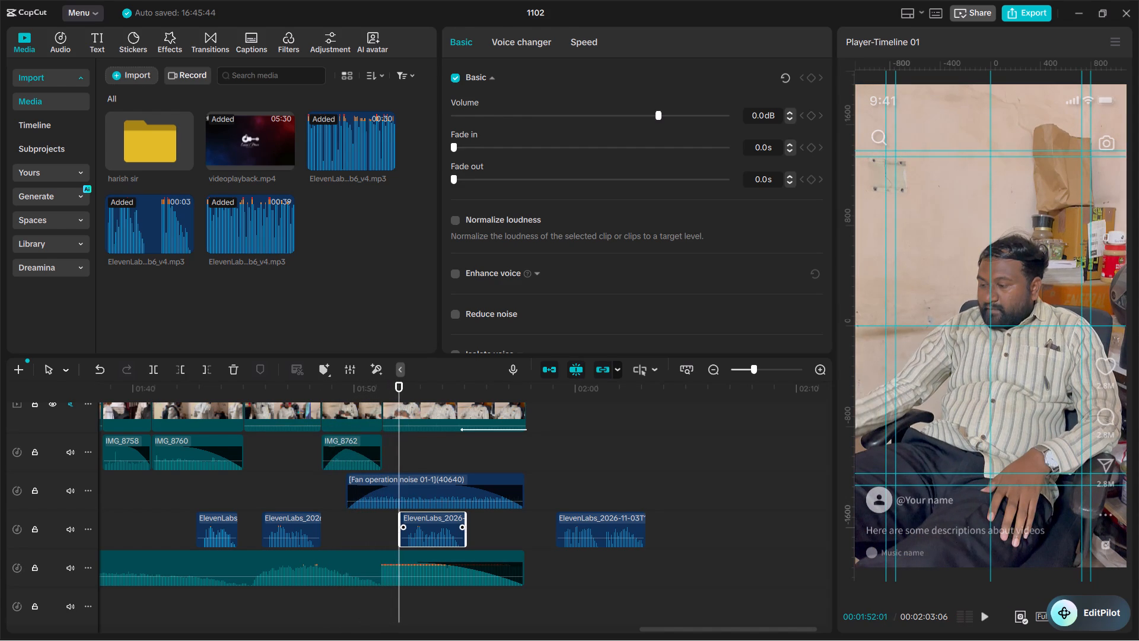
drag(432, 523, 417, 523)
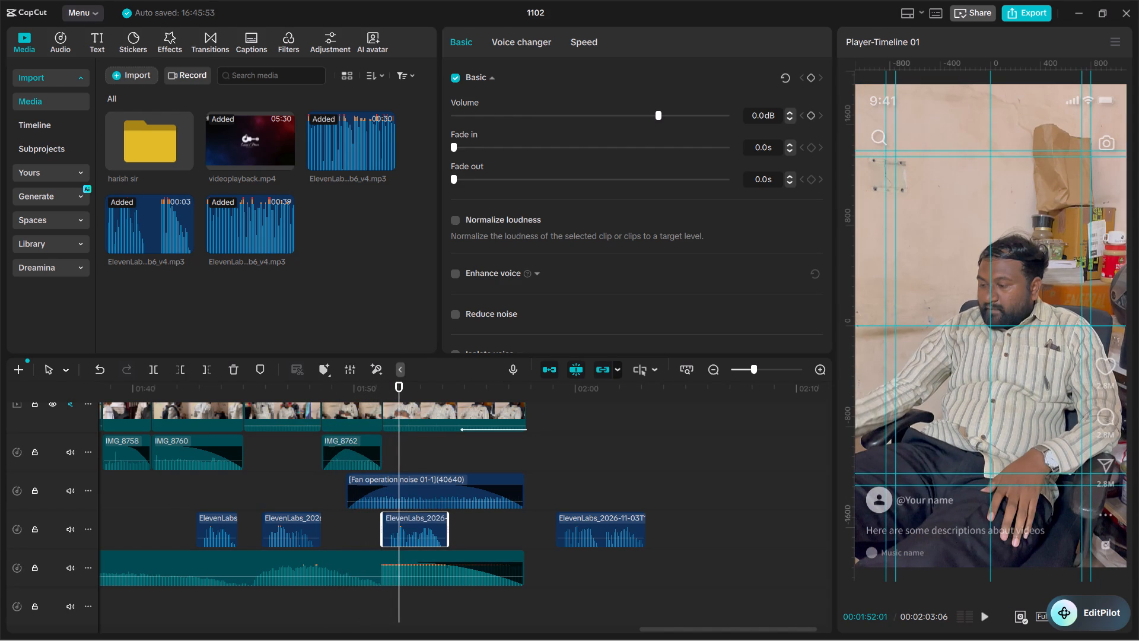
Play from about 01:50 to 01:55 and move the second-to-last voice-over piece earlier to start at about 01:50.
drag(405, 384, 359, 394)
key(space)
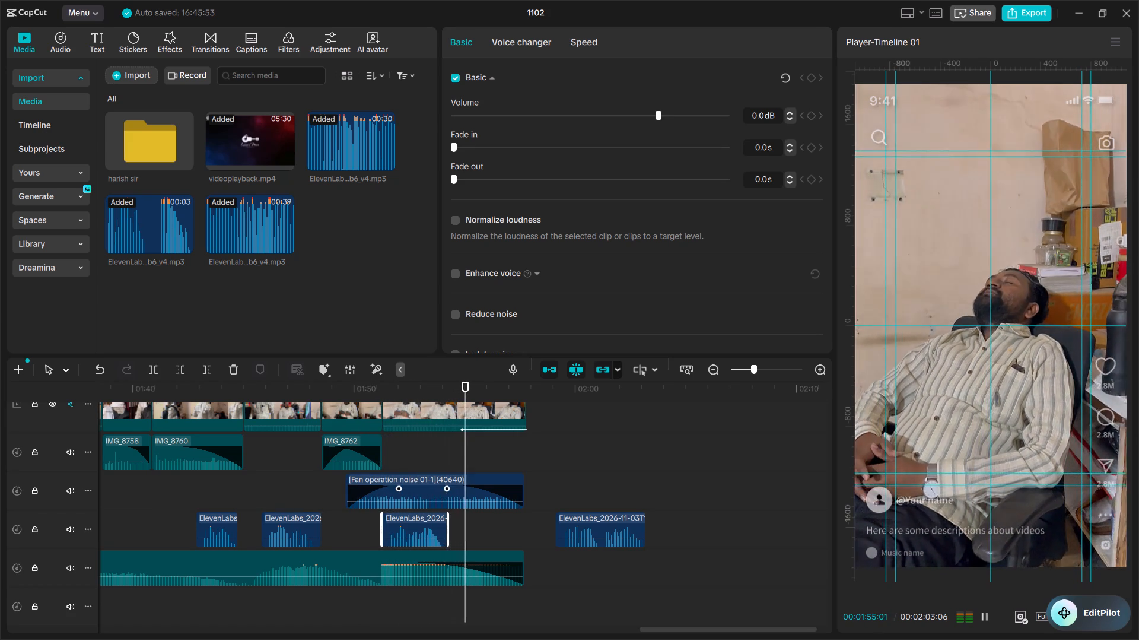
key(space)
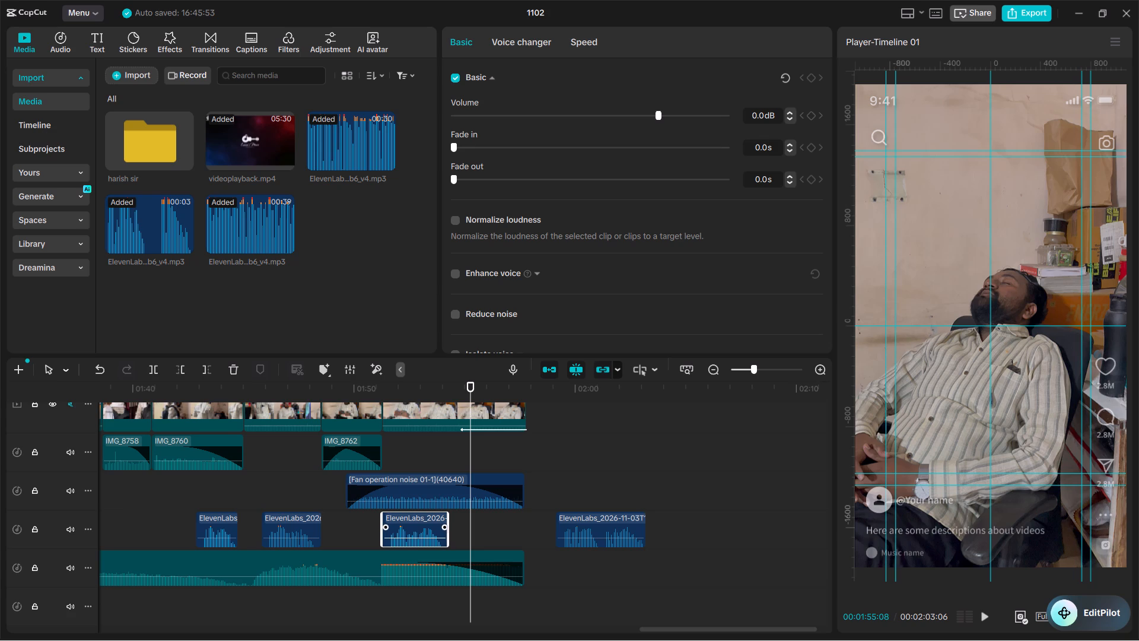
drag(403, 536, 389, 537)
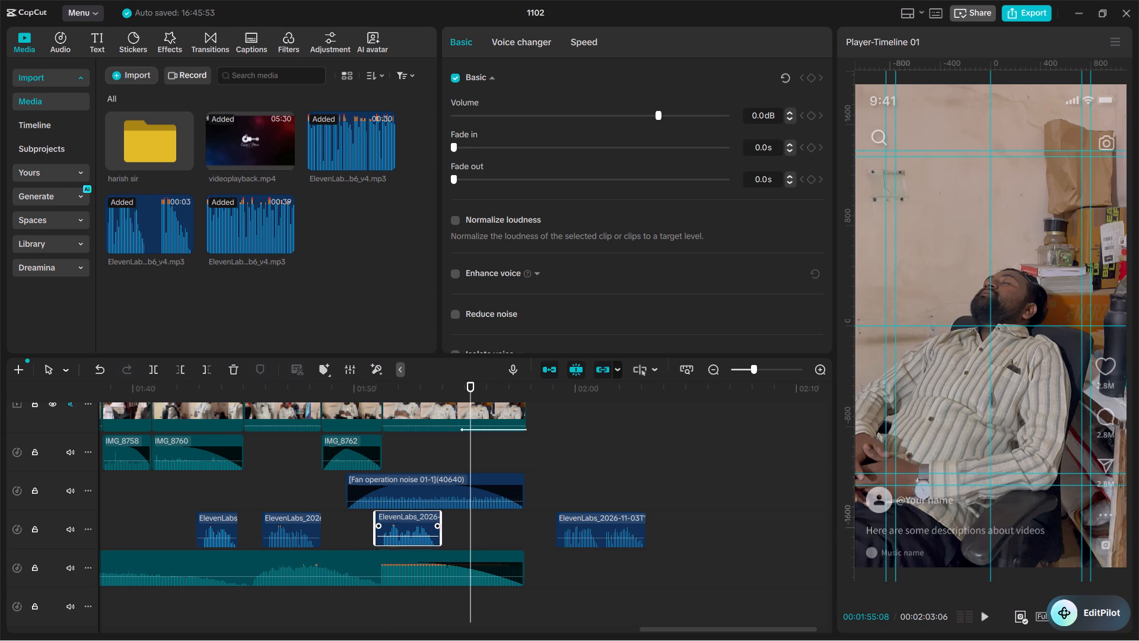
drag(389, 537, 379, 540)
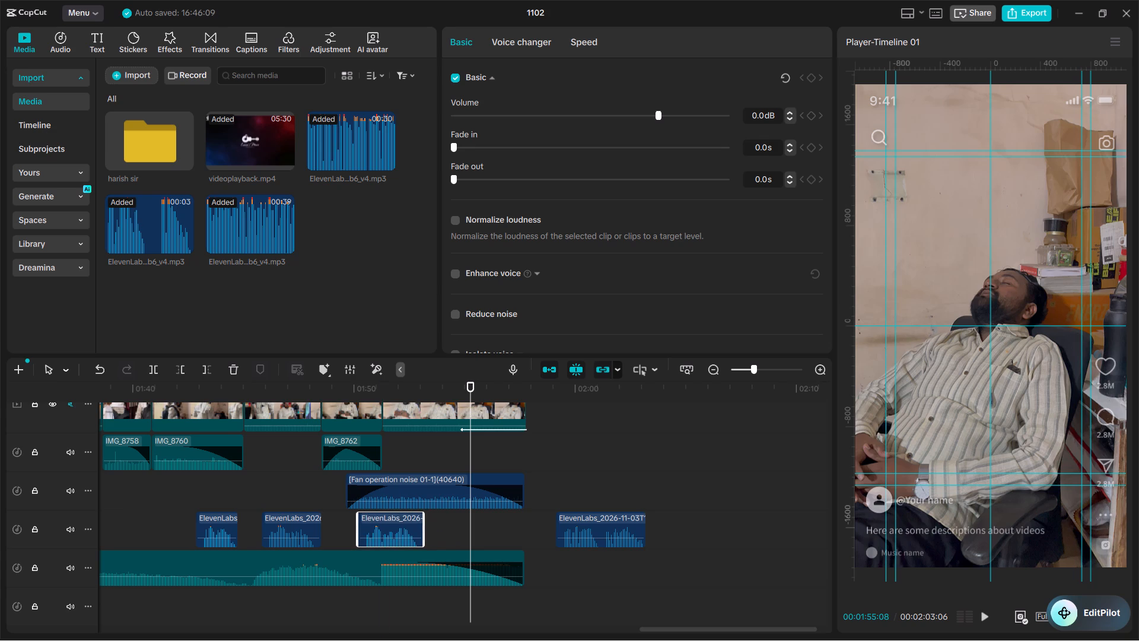
Play from about 01:49 to 01:55 and move the last voice-over piece back so it ends with the footage at about 01:57.
drag(334, 385, 326, 385)
key(space)
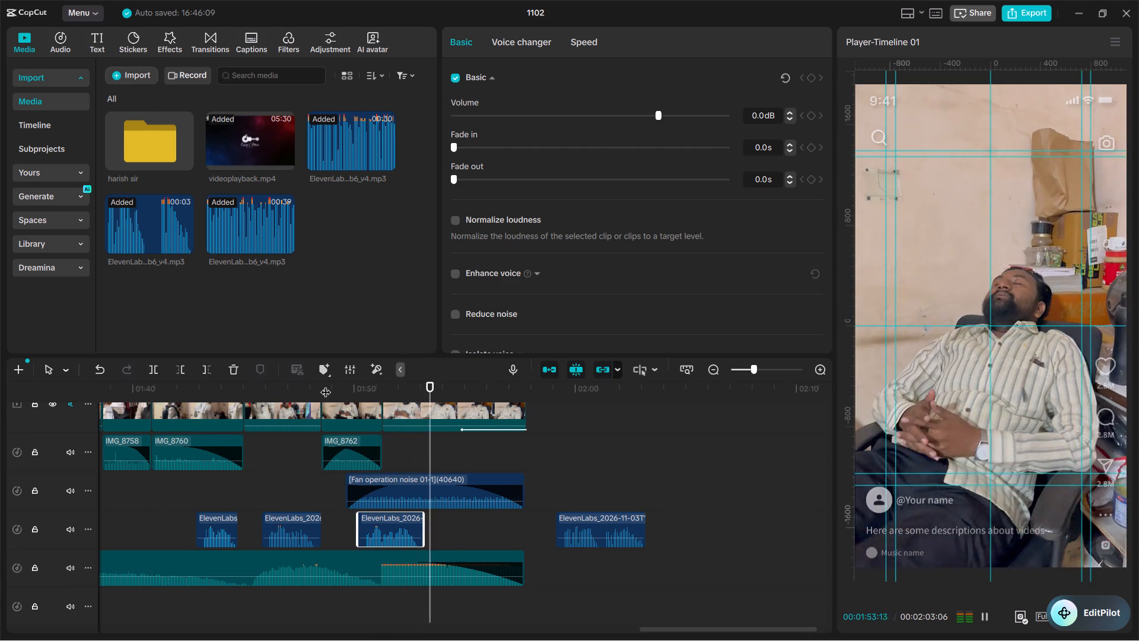
key(space)
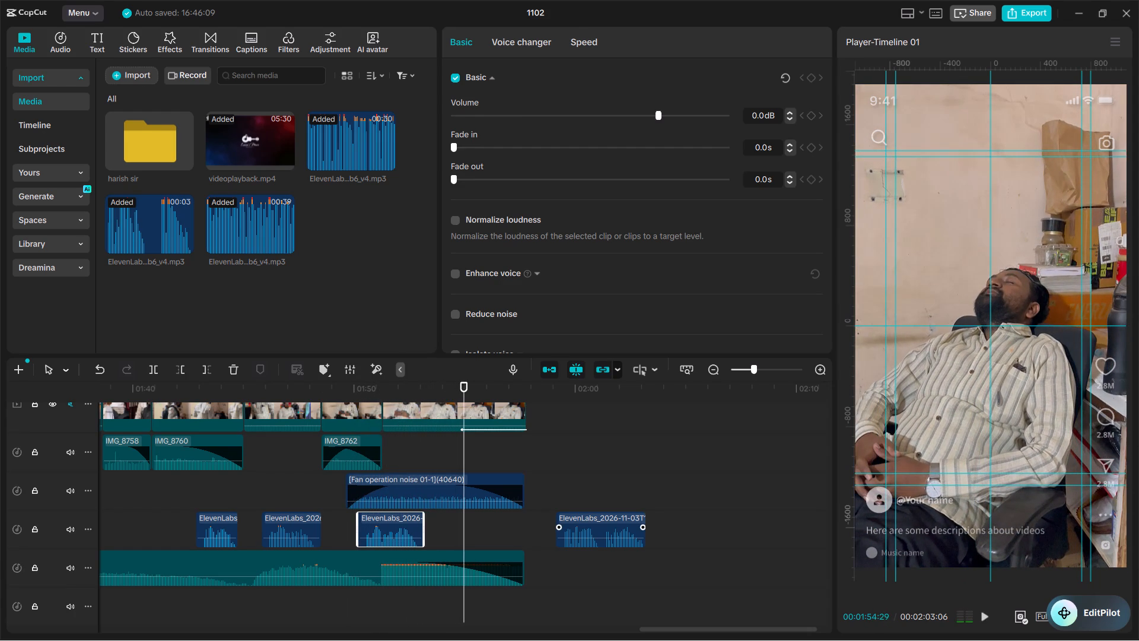
drag(596, 537, 476, 538)
Play from about 01:50, move the second-to-last voice-over piece to start at about 01:49, and play from about 01:48 to the end.
drag(541, 387, 439, 414)
key(space)
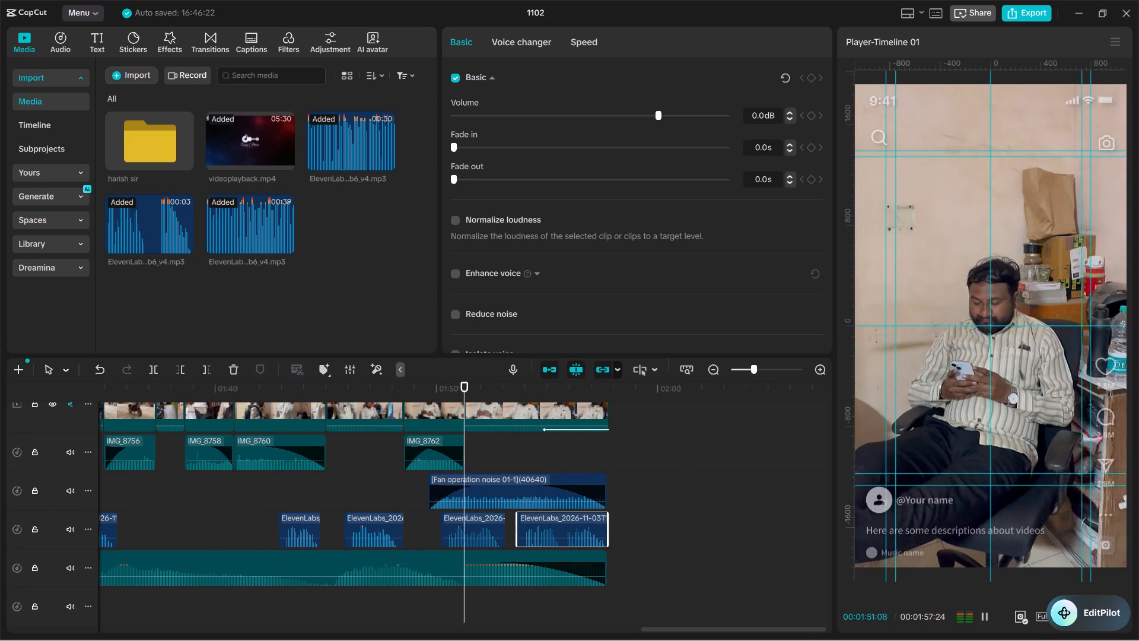
key(space)
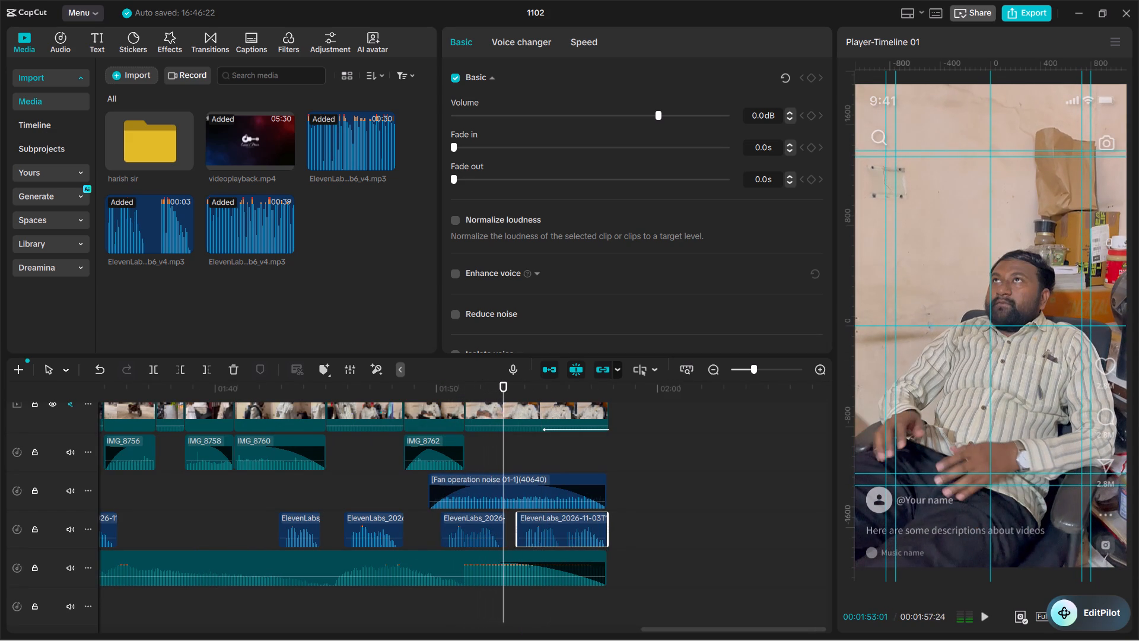
drag(473, 518, 452, 522)
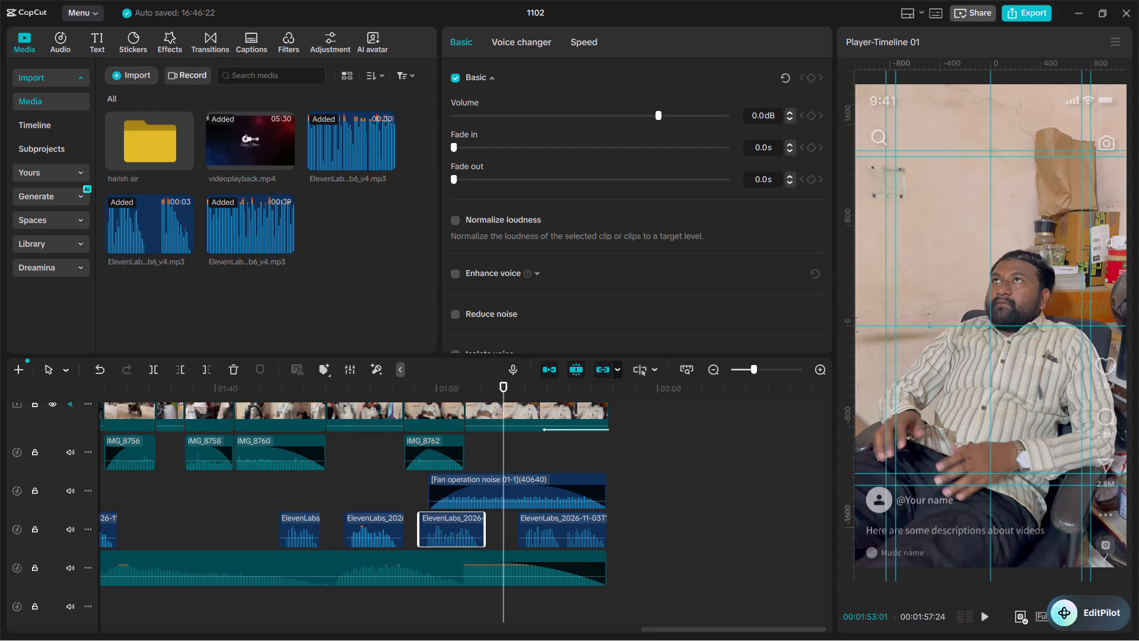
drag(447, 391, 395, 396)
key(space)
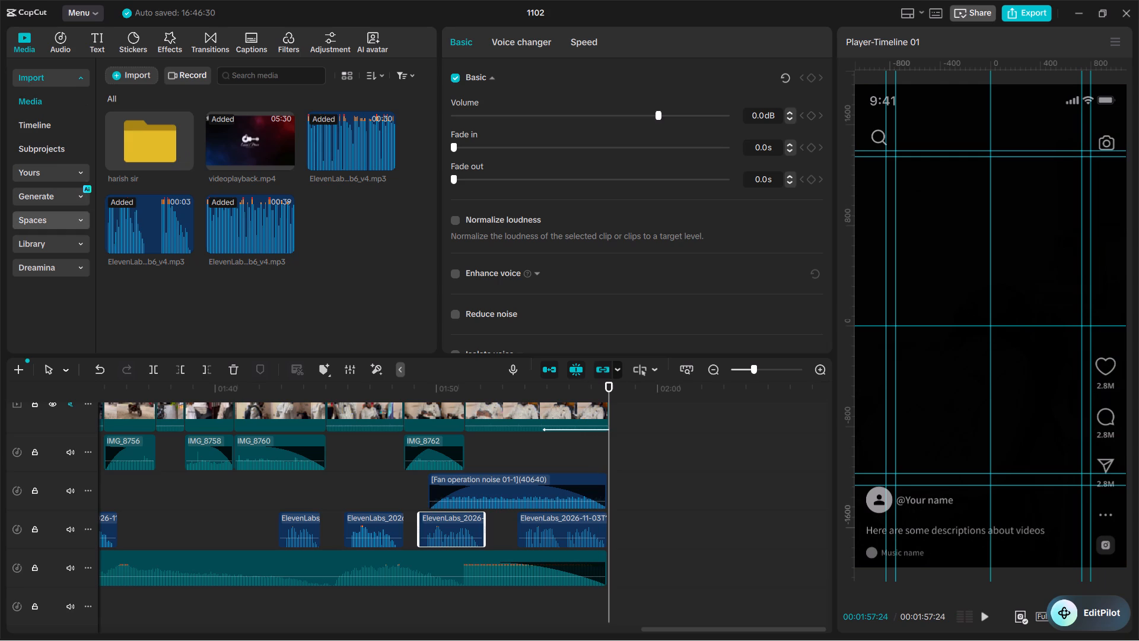
Generate auto captions for the video with Marathi as the spoken language.
click(46, 201)
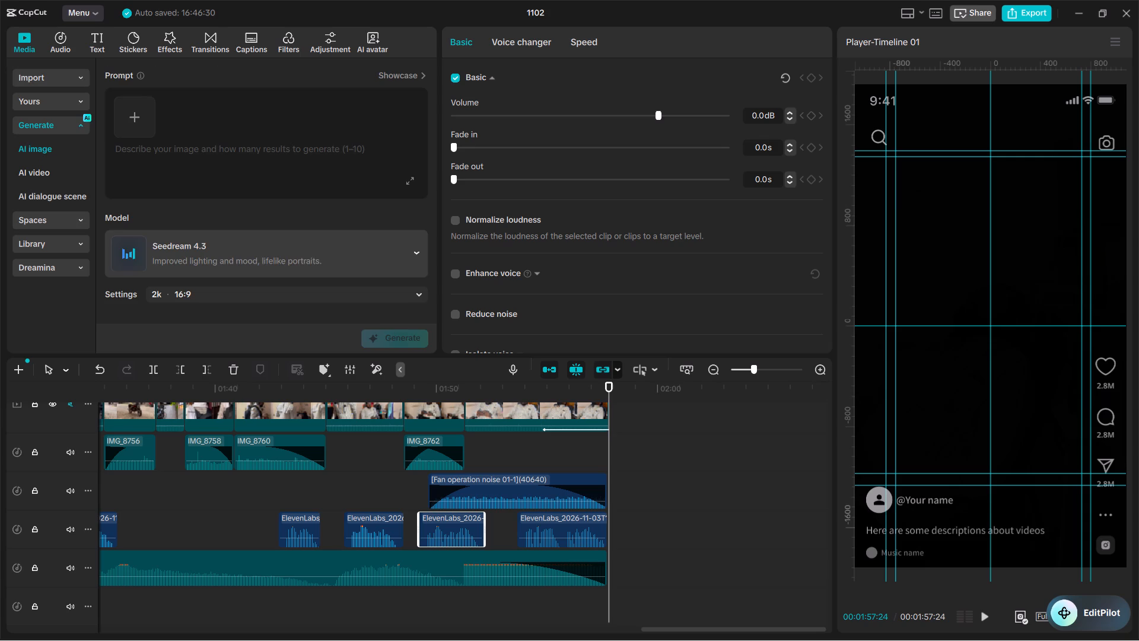
click(100, 47)
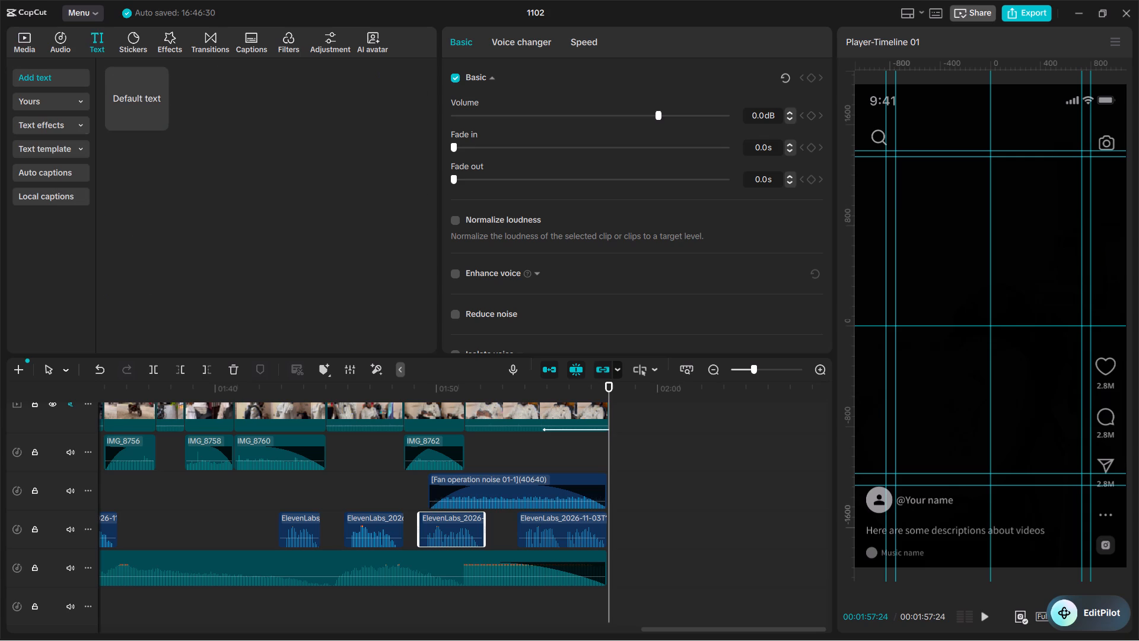
click(47, 181)
click(397, 342)
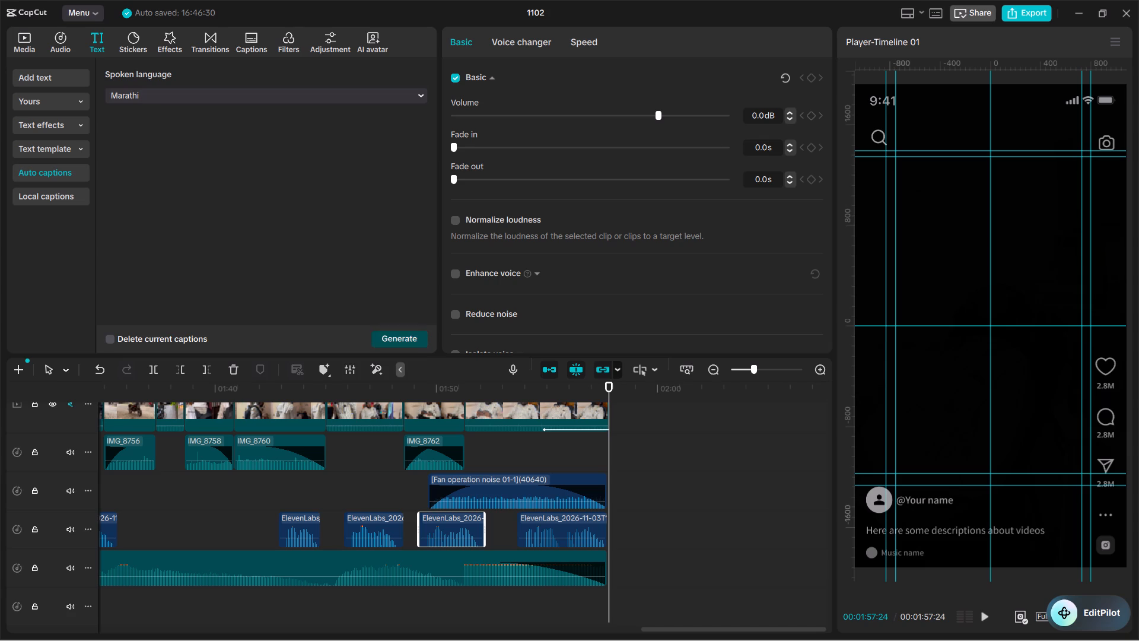
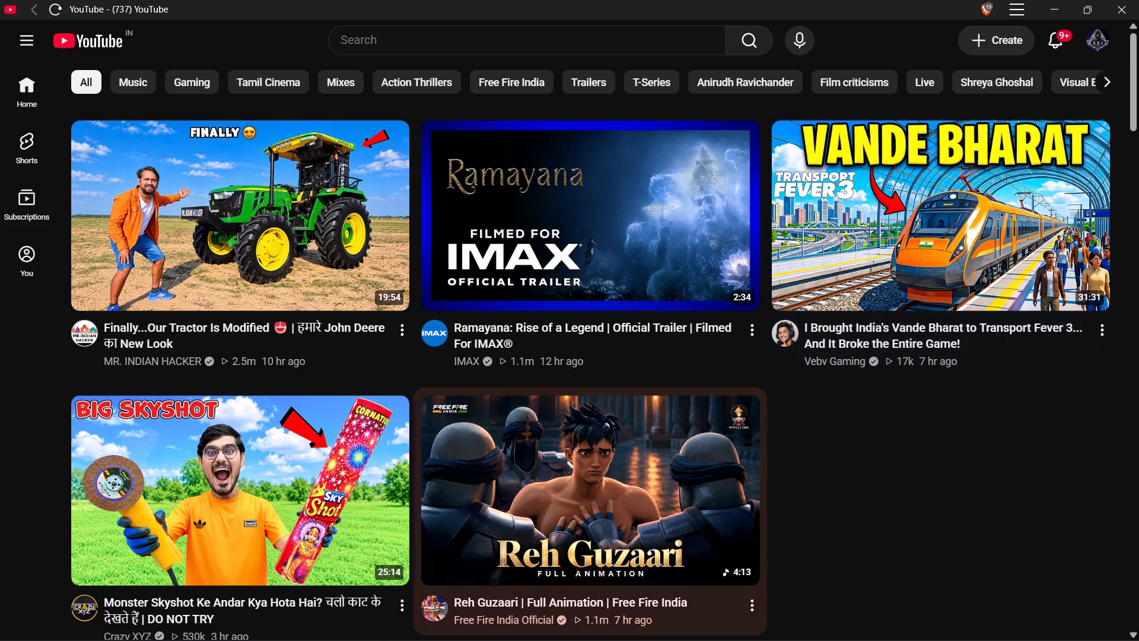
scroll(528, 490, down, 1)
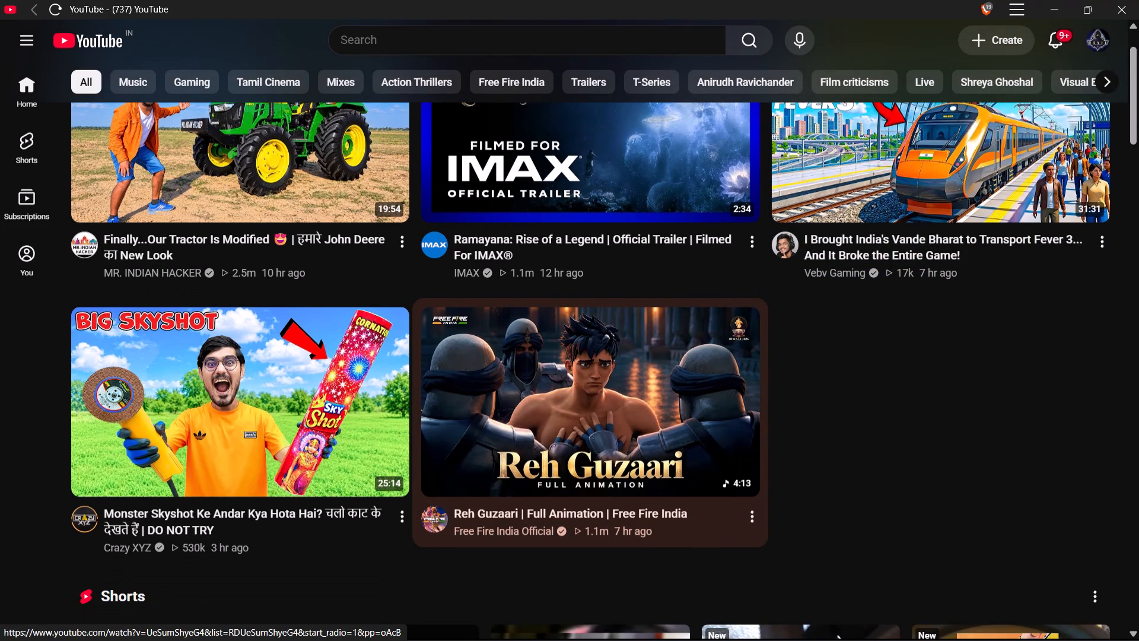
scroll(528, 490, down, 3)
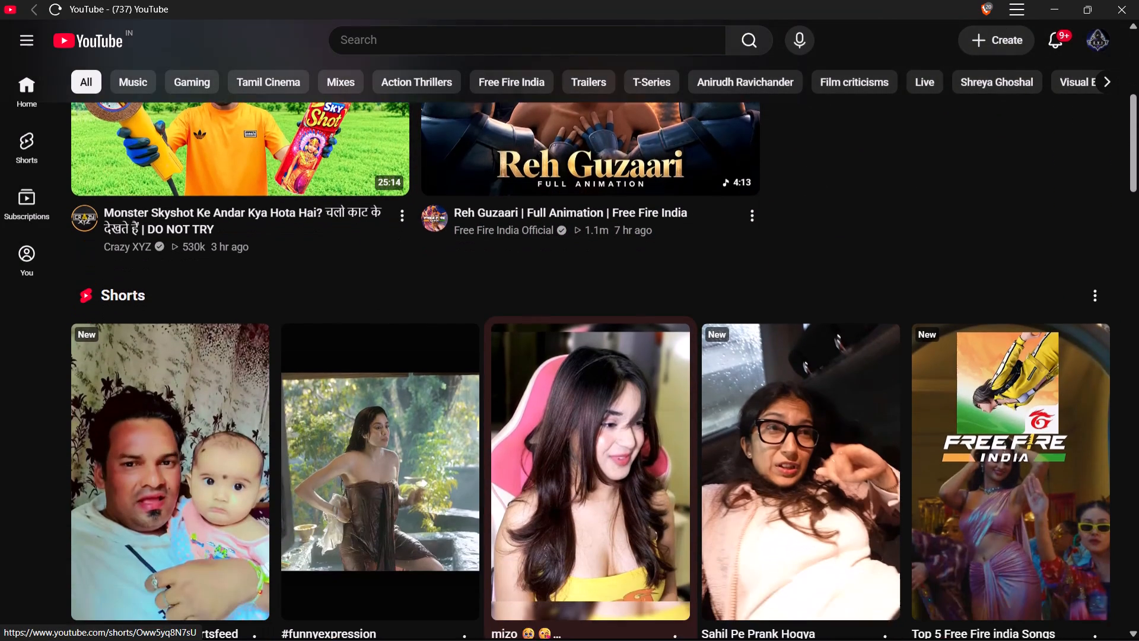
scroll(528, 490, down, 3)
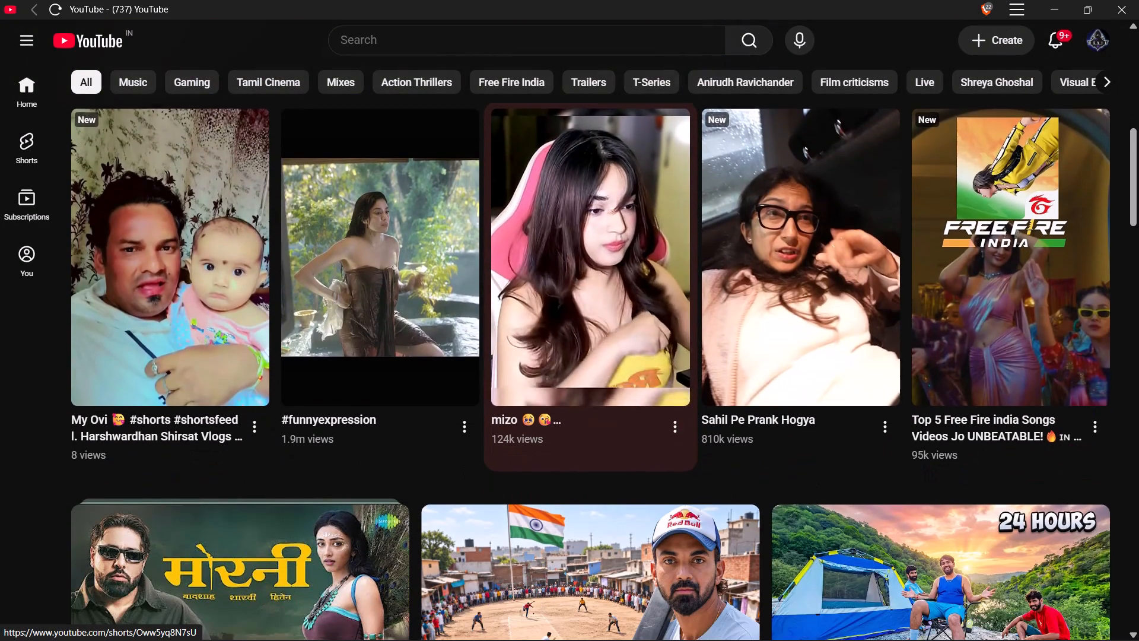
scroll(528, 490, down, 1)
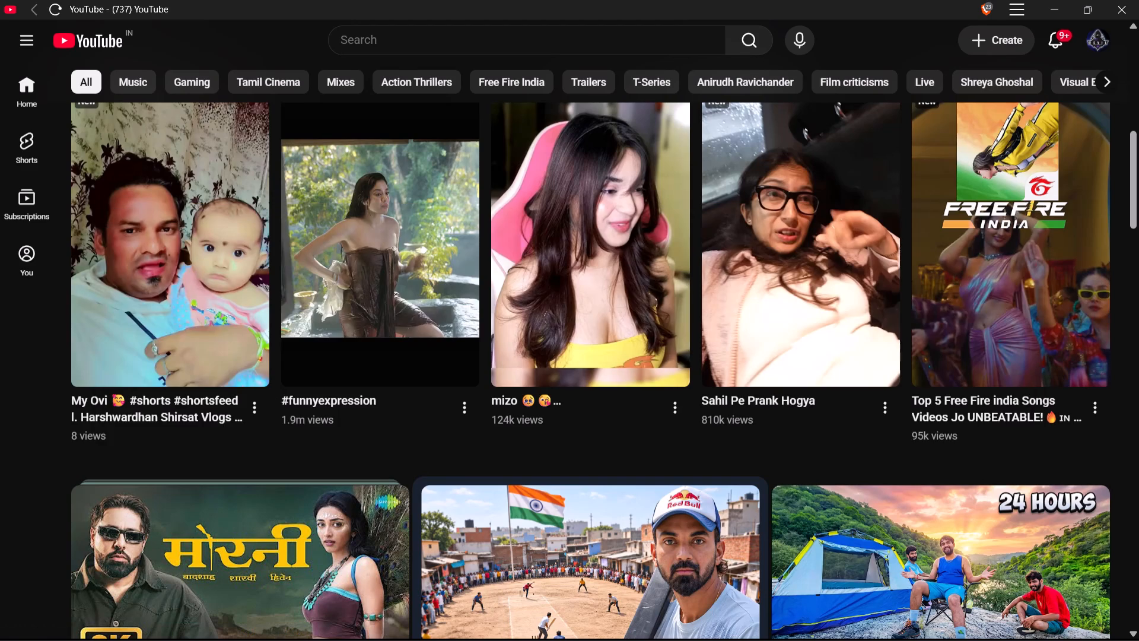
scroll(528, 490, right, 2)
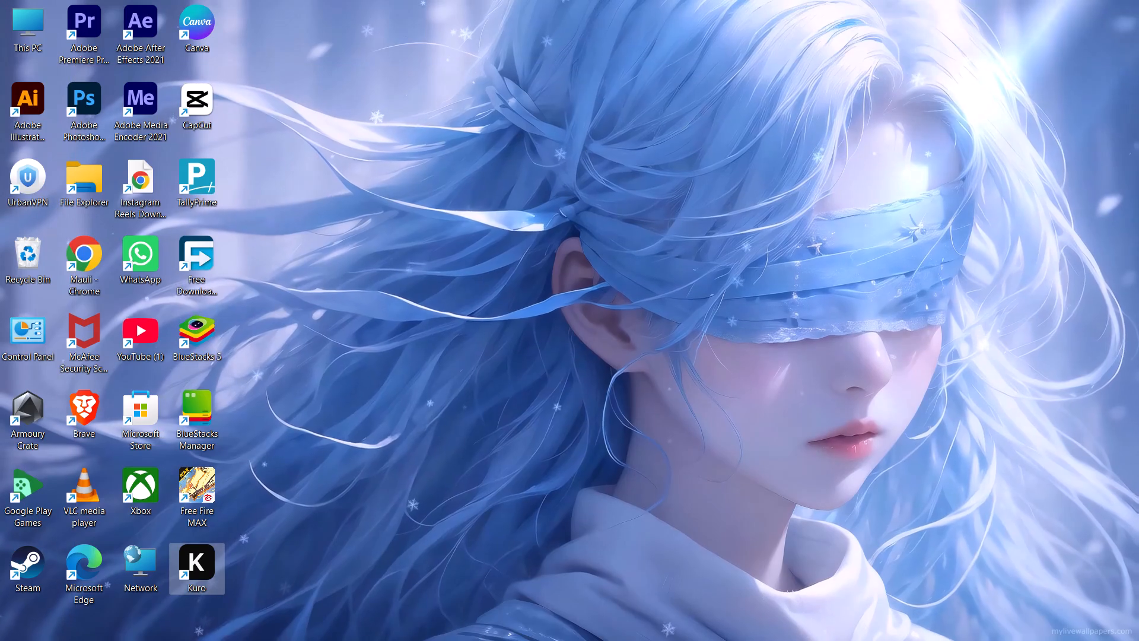
Switch to CapCut and play the captioned video from the start to about 00:03.
click(833, 626)
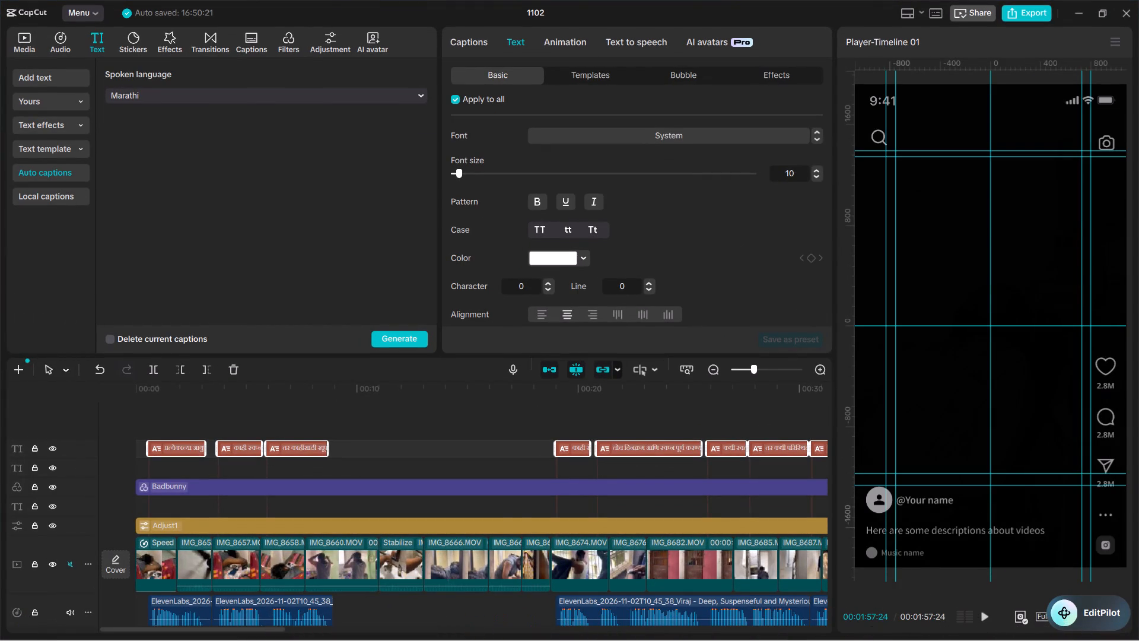
drag(572, 393, 122, 480)
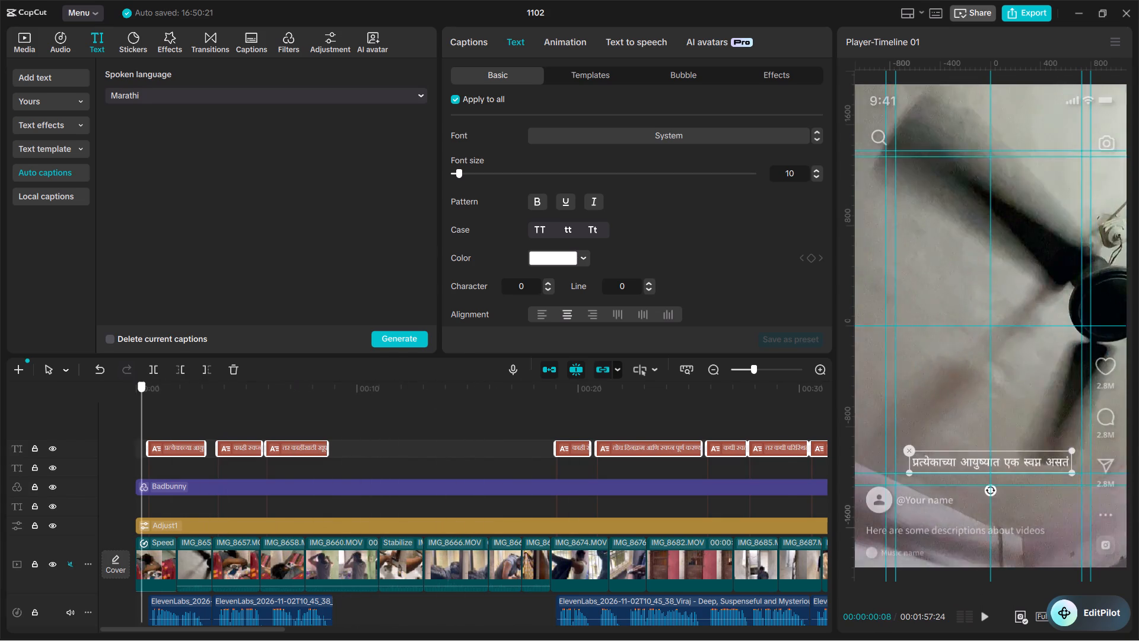
drag(122, 480, 79, 496)
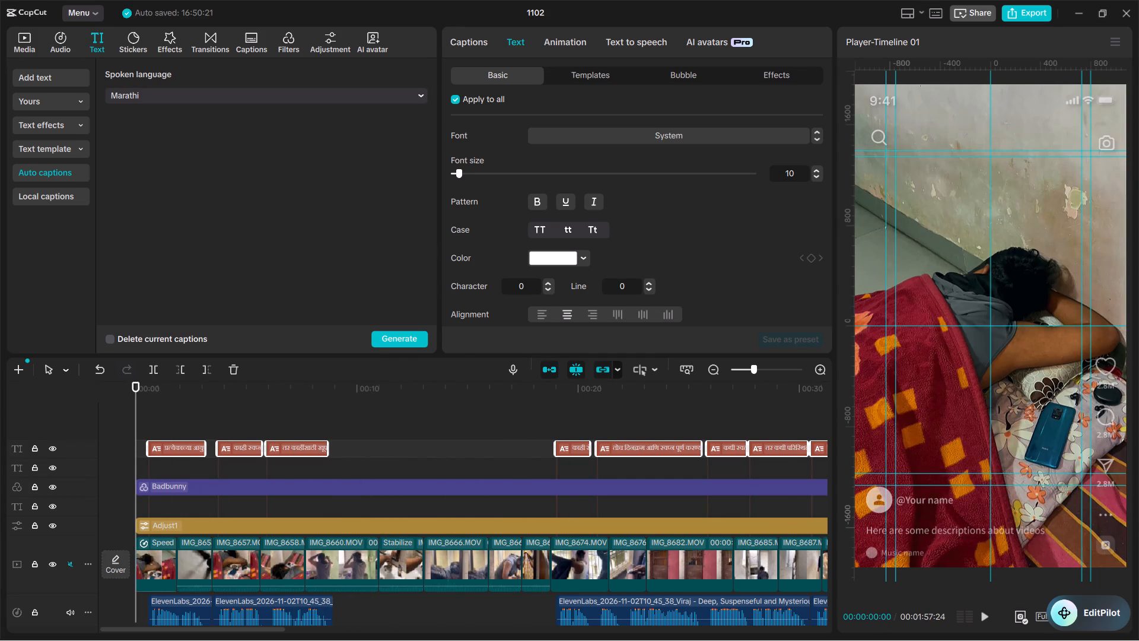
key(space)
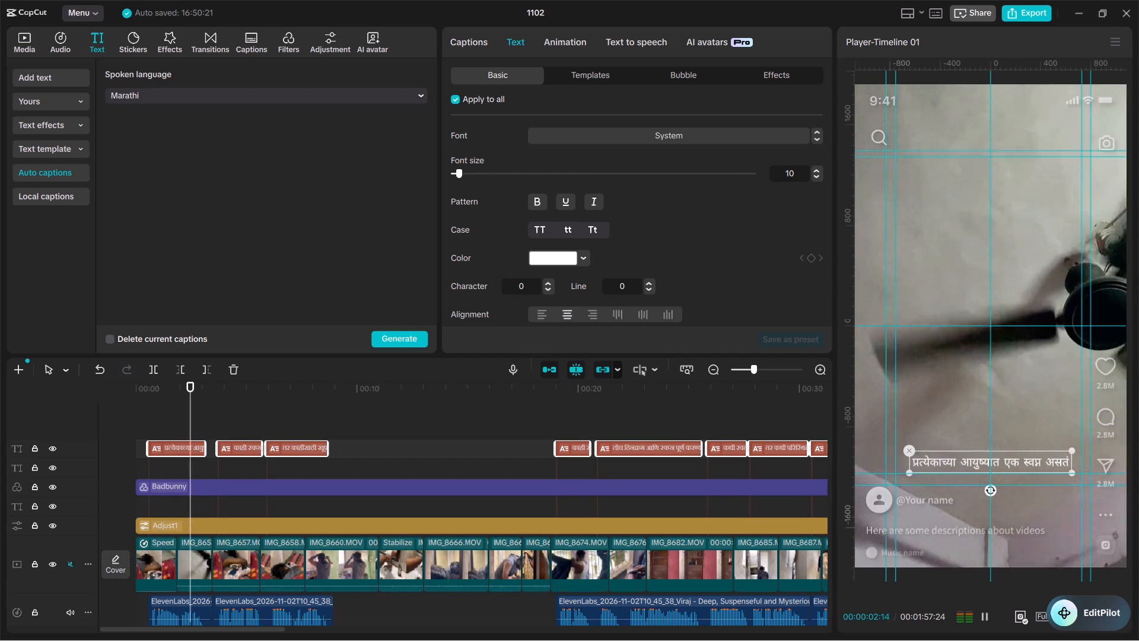
key(space)
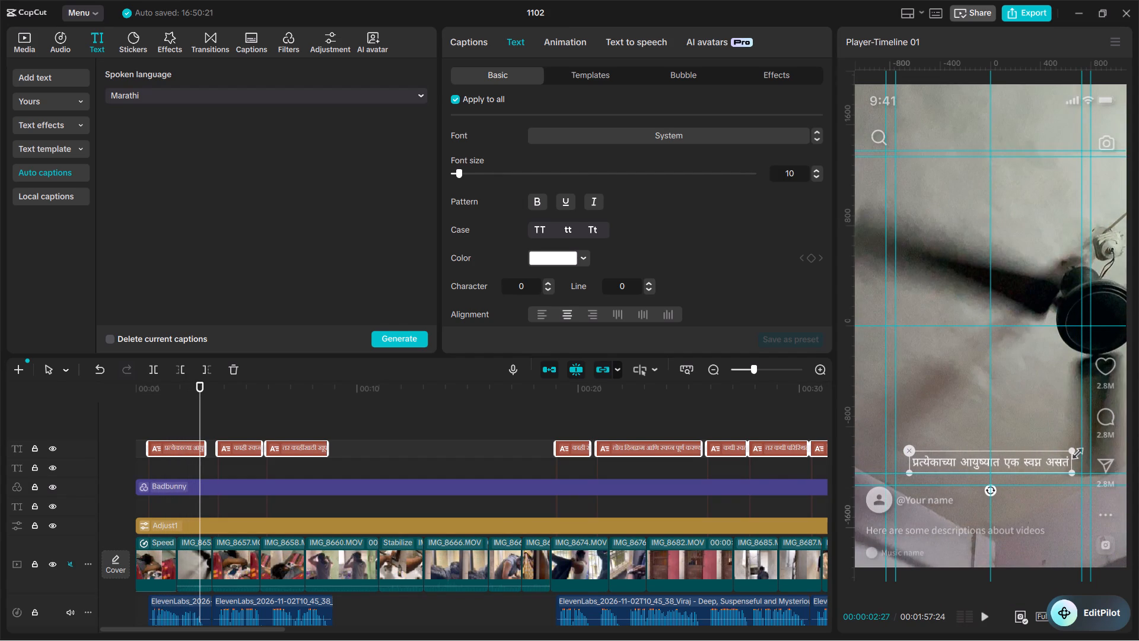
Scale all captions down in the preview and move them slightly lower, horizontally centred at Y about -1224.
drag(1075, 451, 1047, 470)
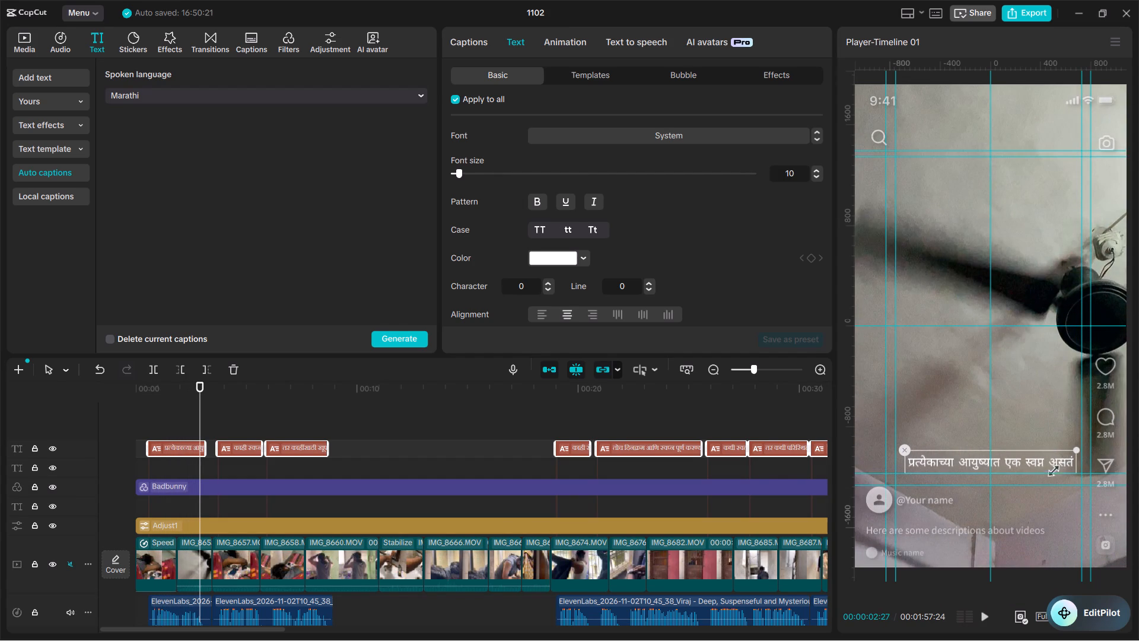
drag(1047, 470, 1026, 474)
drag(1013, 461, 1017, 476)
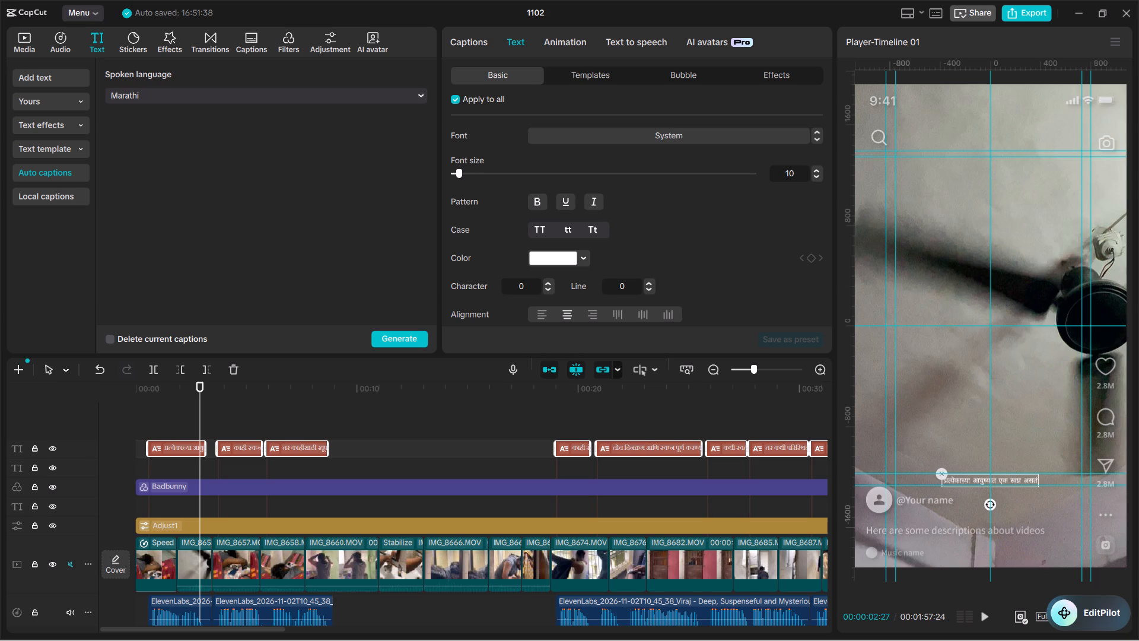
Set the font size of all captions to 13.
drag(459, 174, 462, 178)
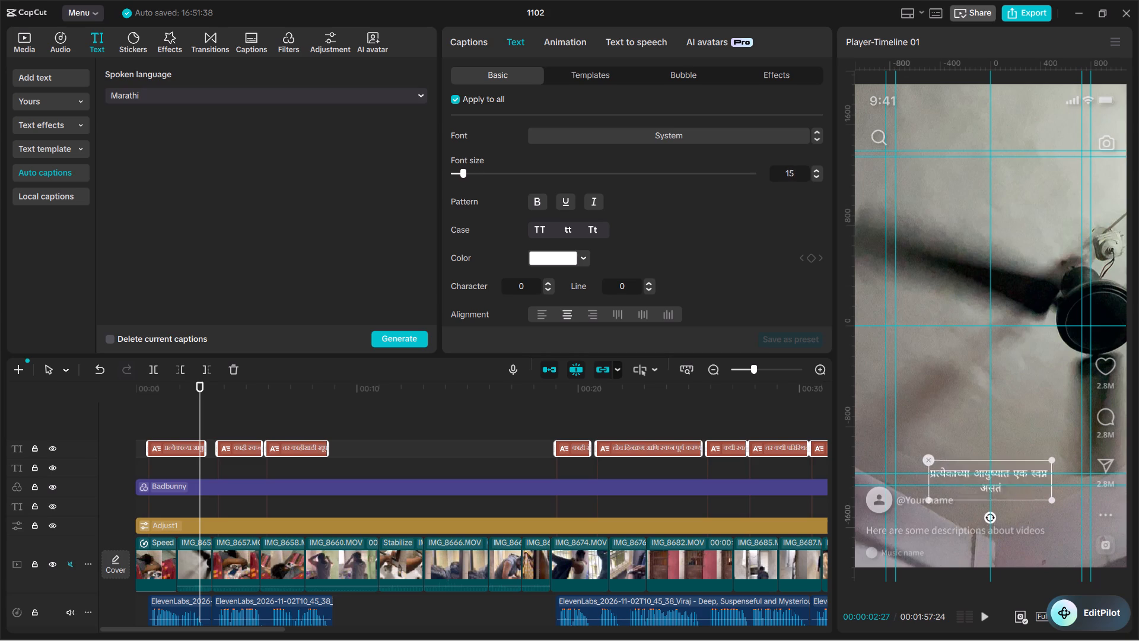
drag(462, 178, 460, 179)
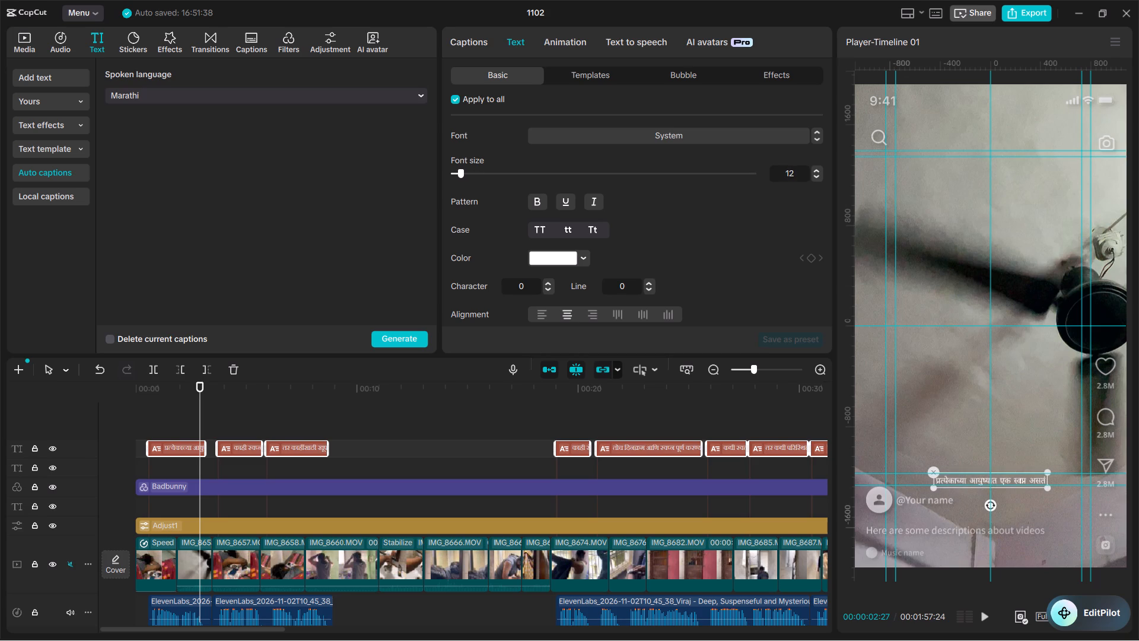
drag(460, 179, 462, 179)
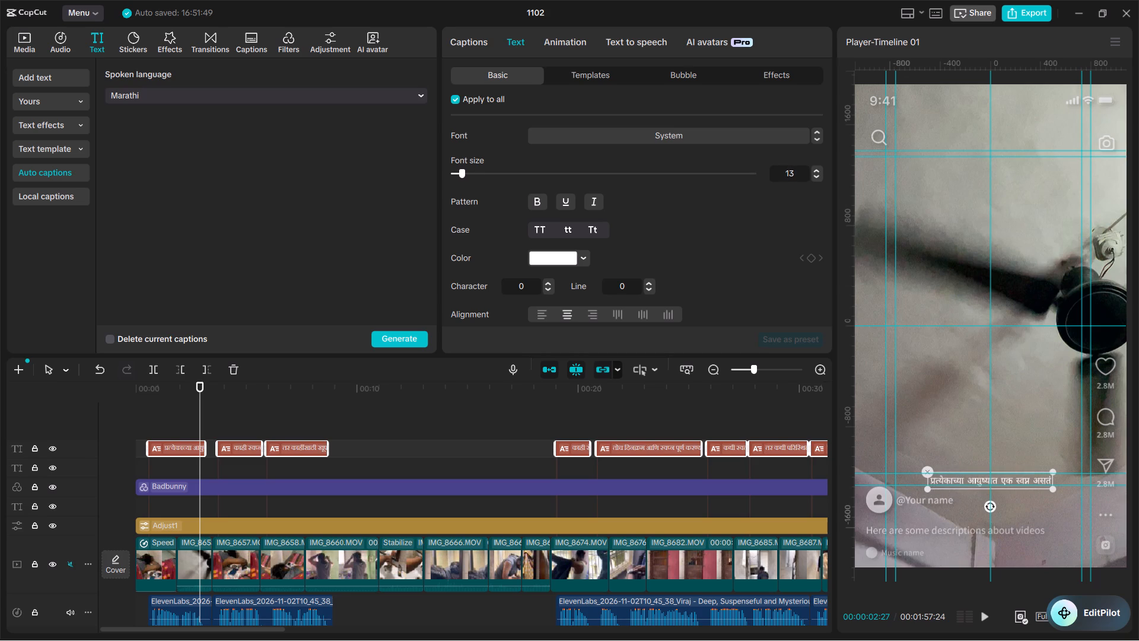
Change the text color of all captions to the soft yellow EFDC65.
click(577, 256)
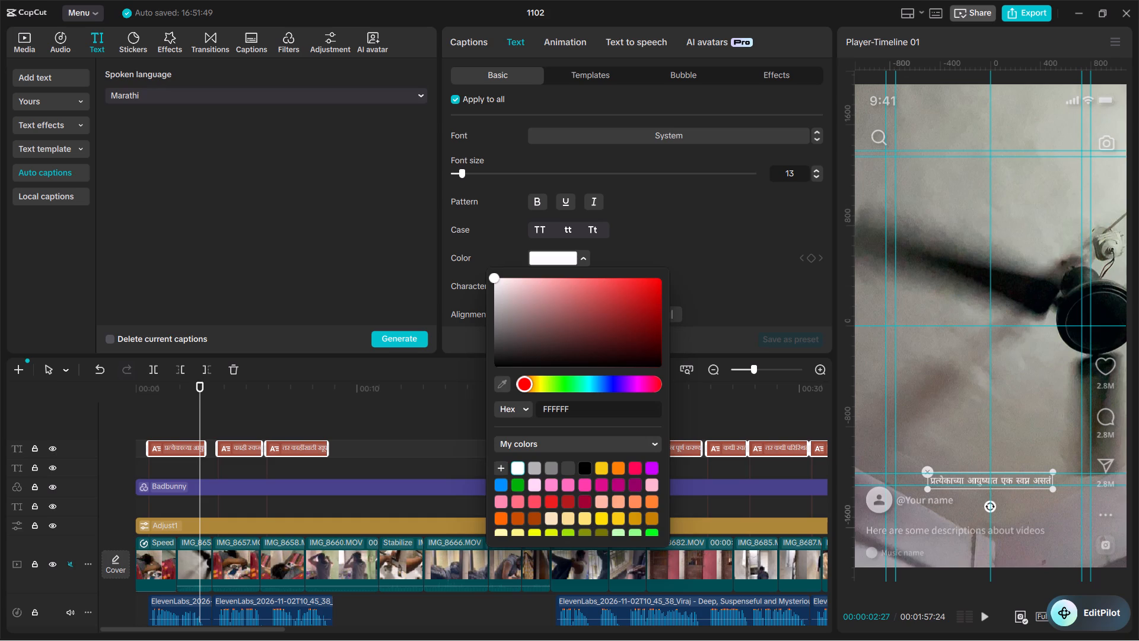
drag(546, 385, 537, 383)
drag(537, 383, 548, 383)
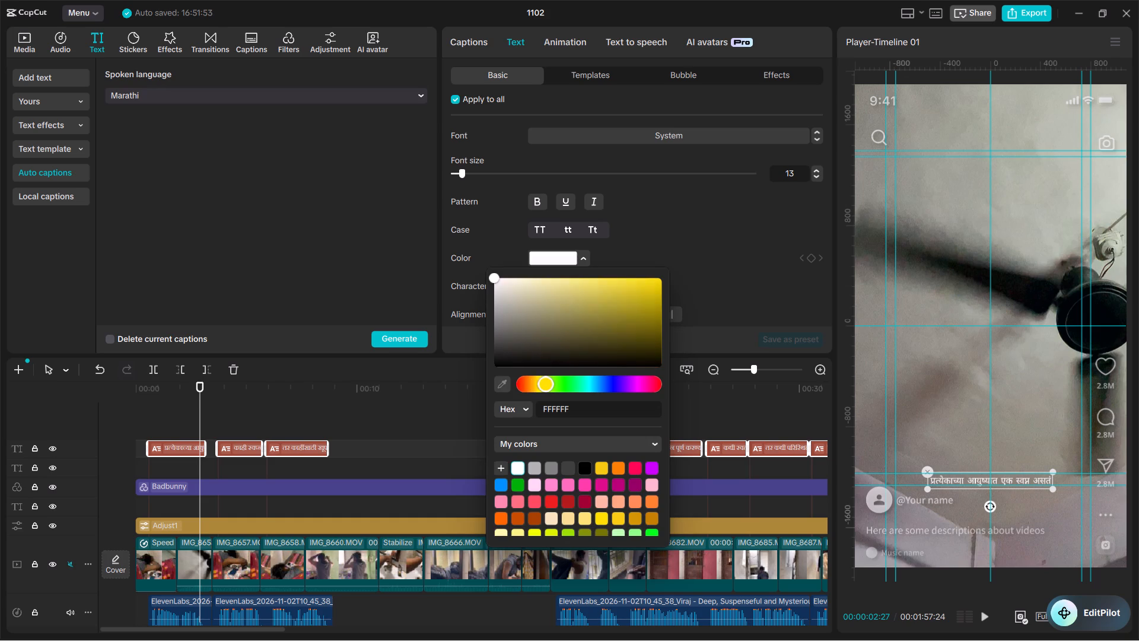
drag(548, 383, 545, 387)
drag(607, 300, 584, 277)
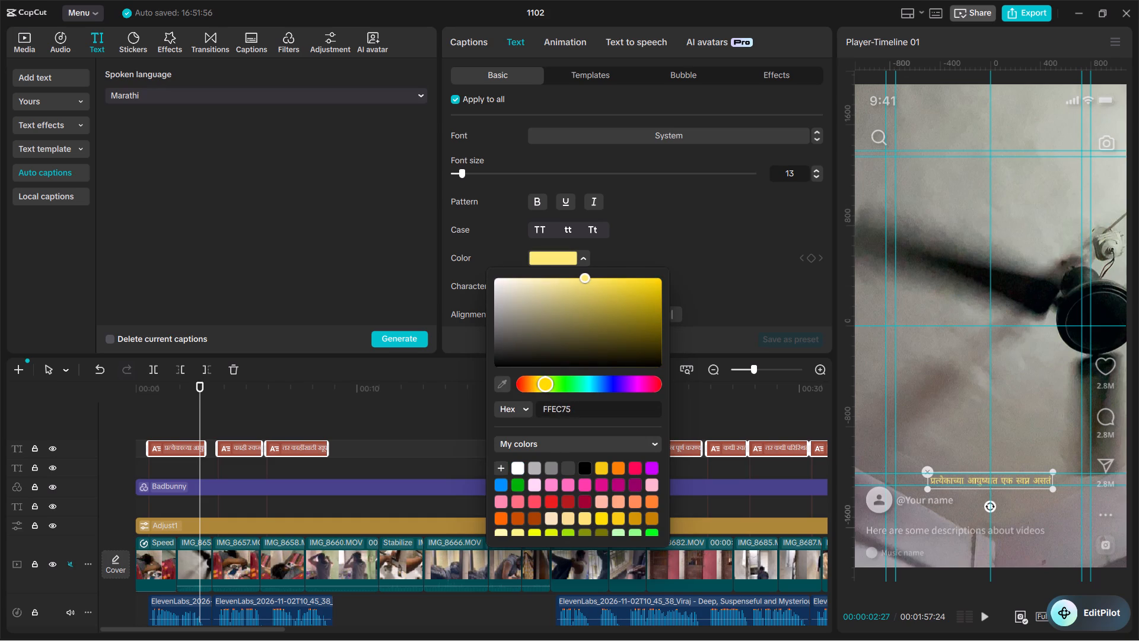
drag(584, 277, 591, 284)
click(537, 206)
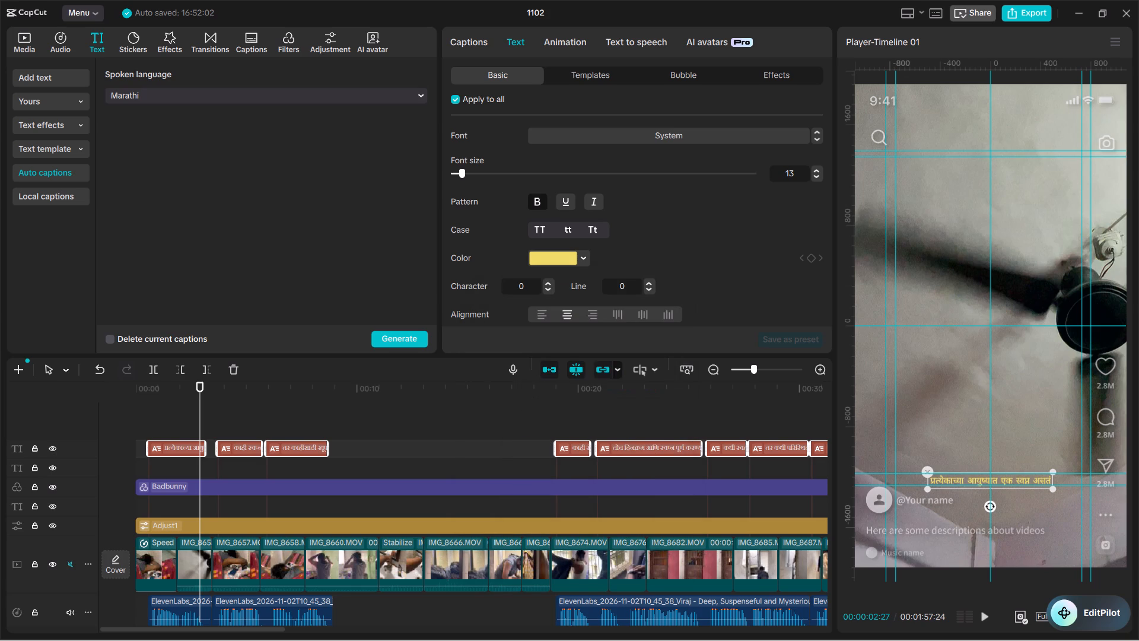
Add a black background to all captions and set its opacity to 21%.
scroll(612, 215, down, 2)
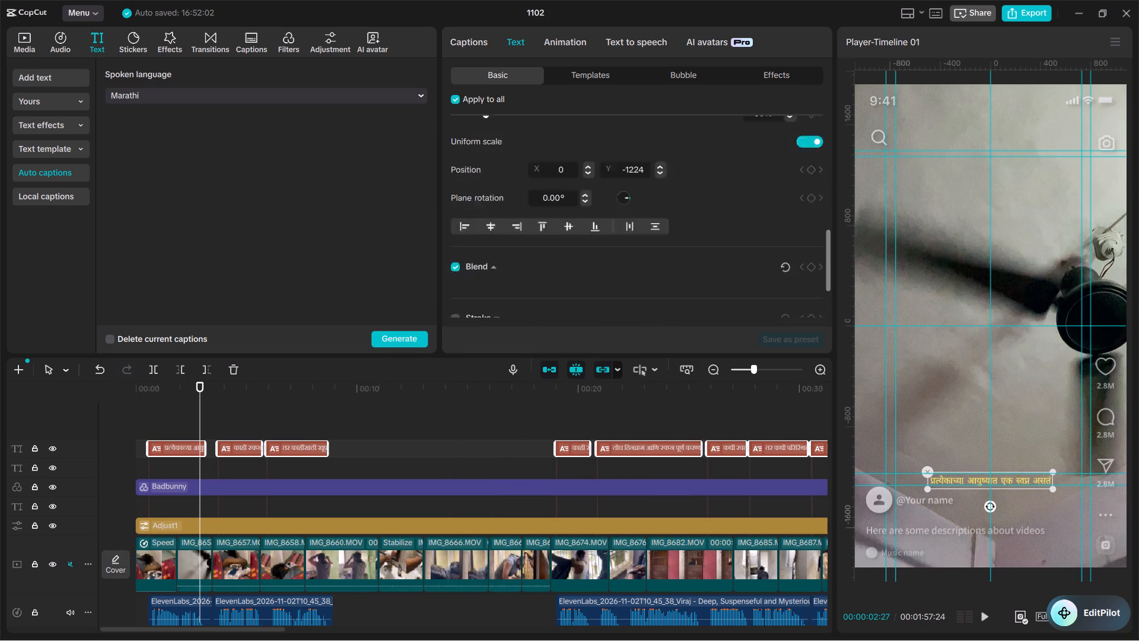
scroll(612, 215, down, 2)
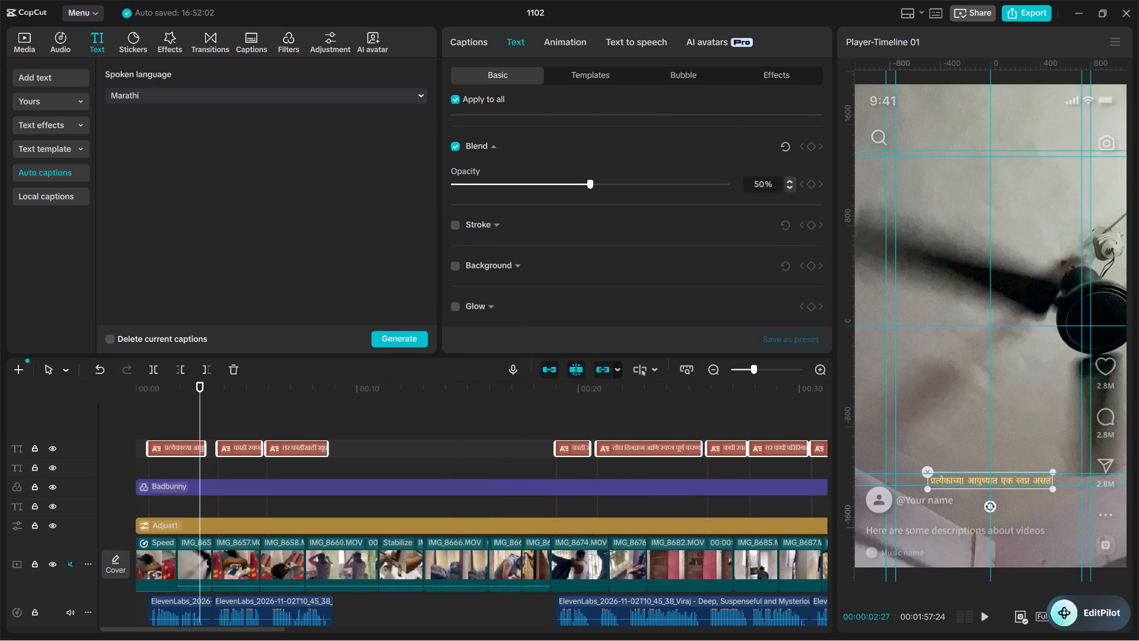
click(454, 268)
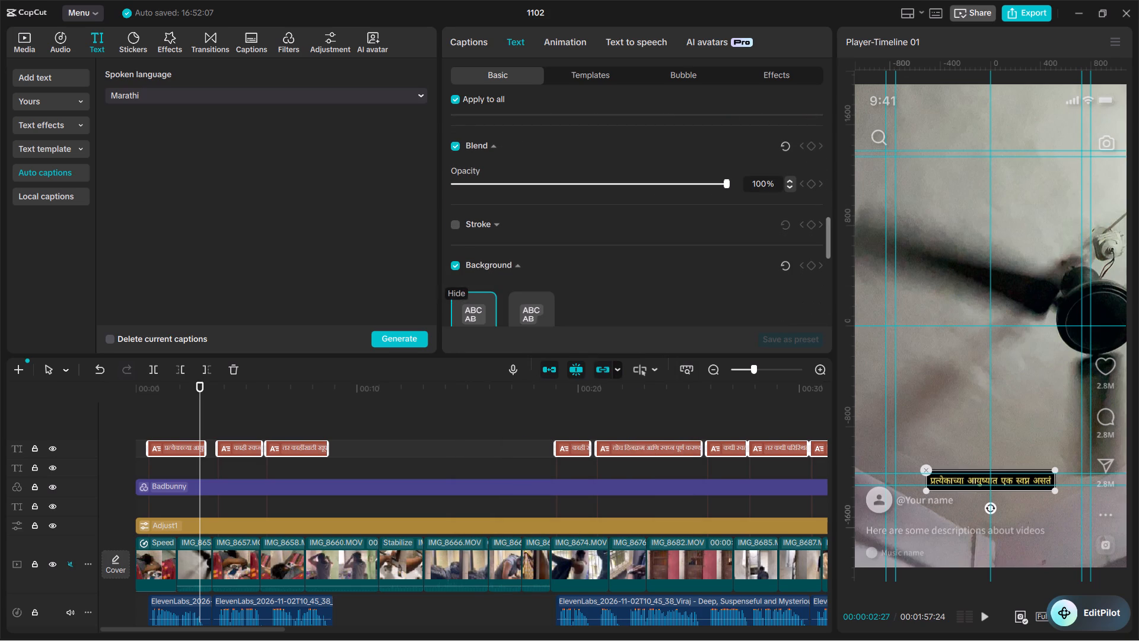
scroll(572, 247, down, 1)
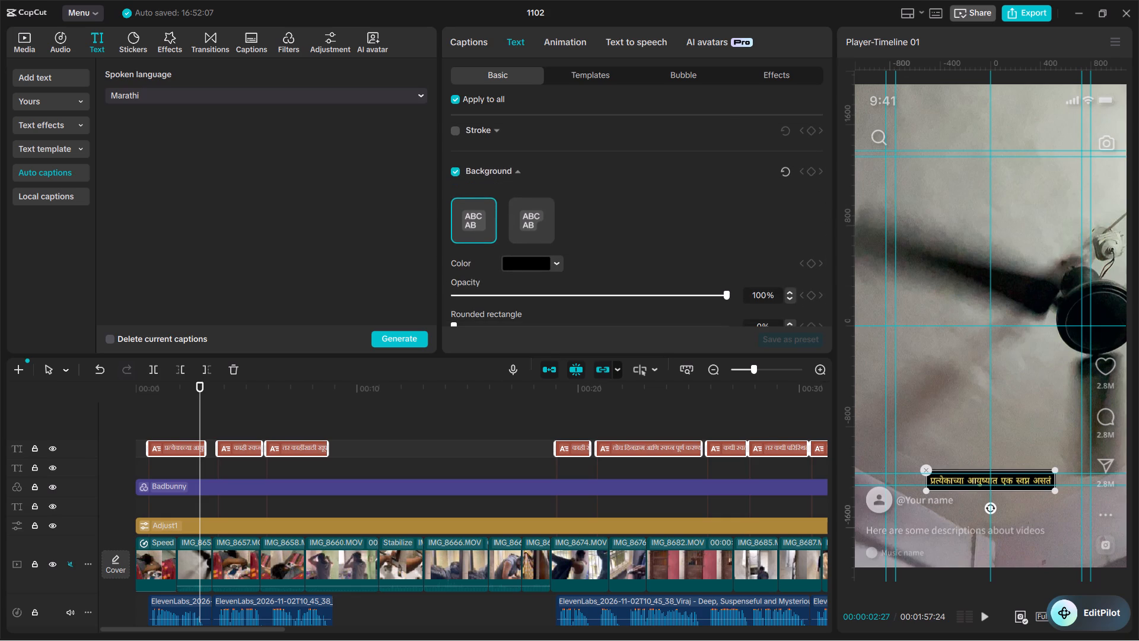
drag(727, 297, 559, 312)
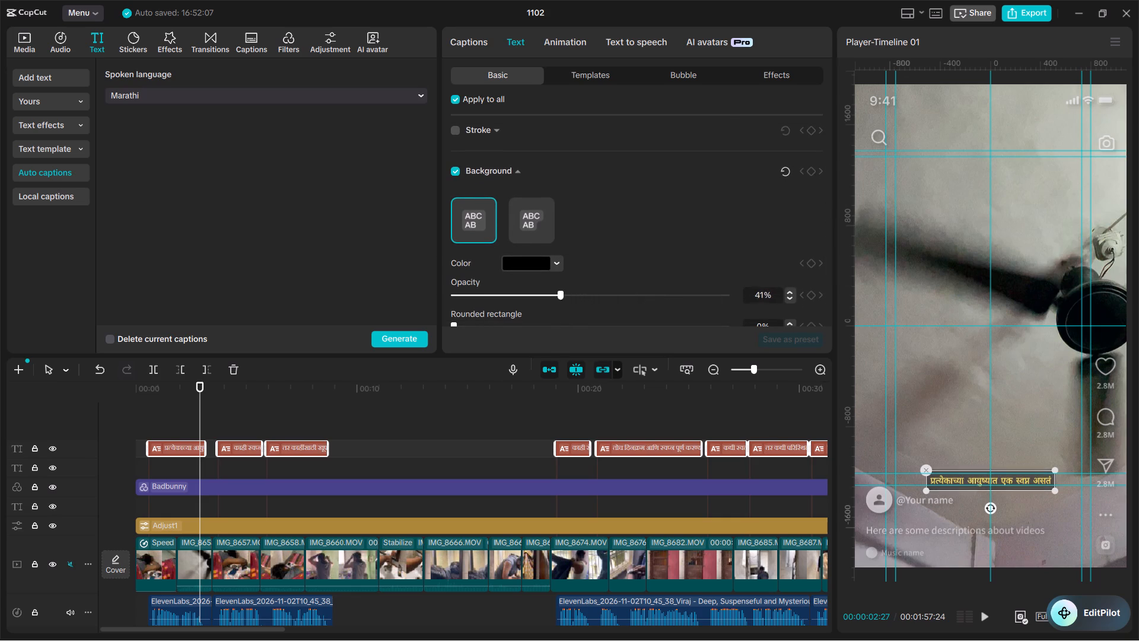
drag(559, 312, 502, 313)
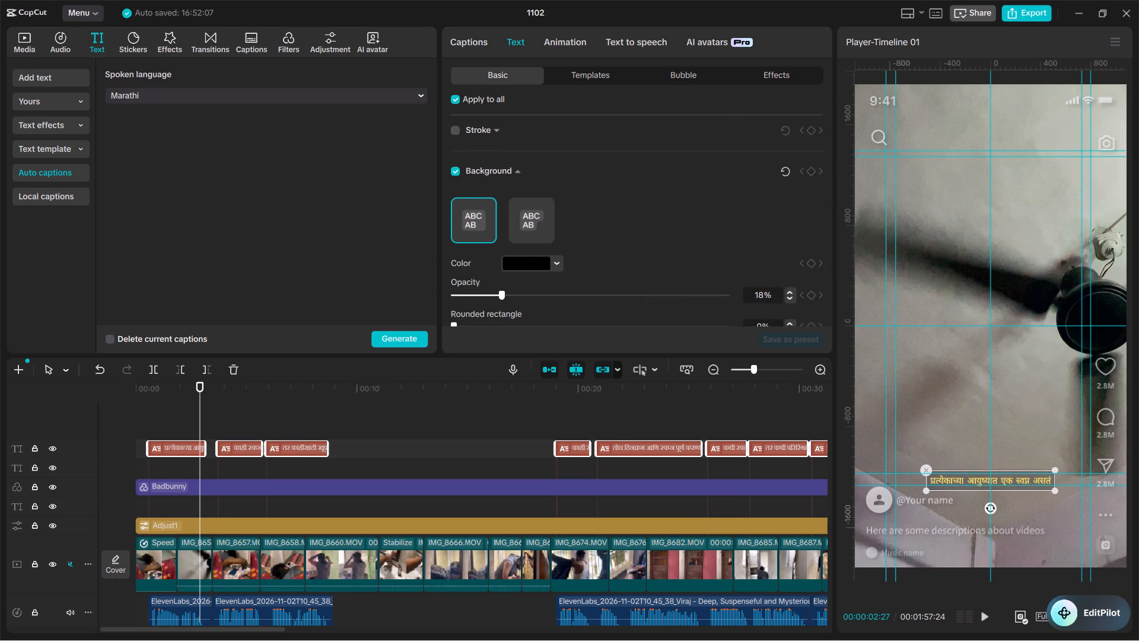
drag(502, 313, 512, 312)
Set the caption background's Y-offset to 47% and its rounded rectangle value to 100%.
scroll(542, 257, down, 1)
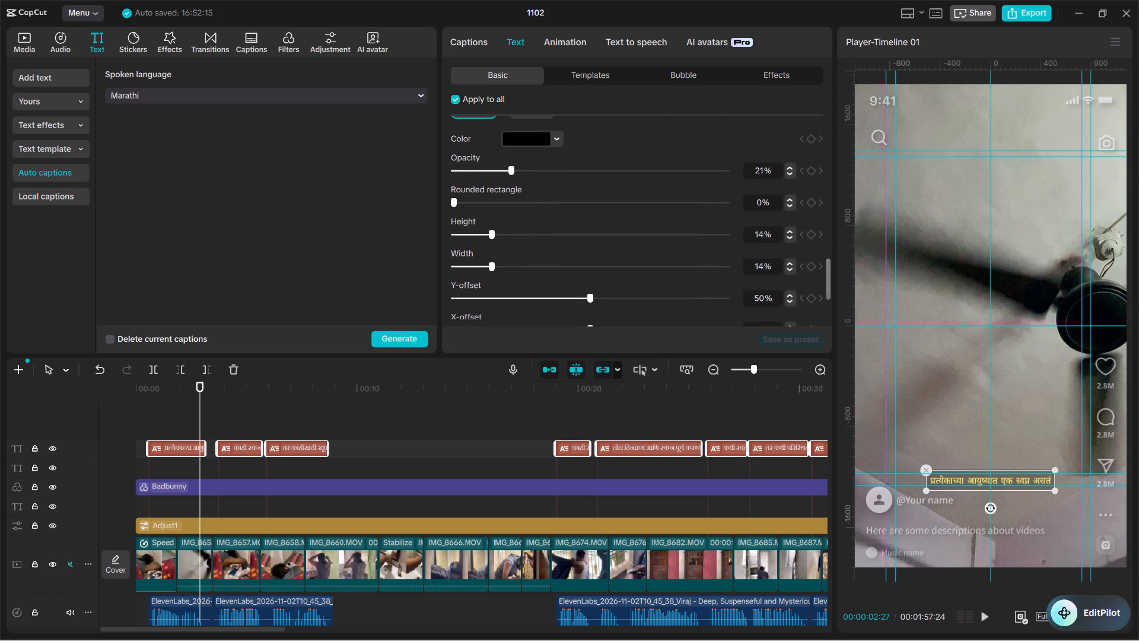
drag(588, 298, 548, 303)
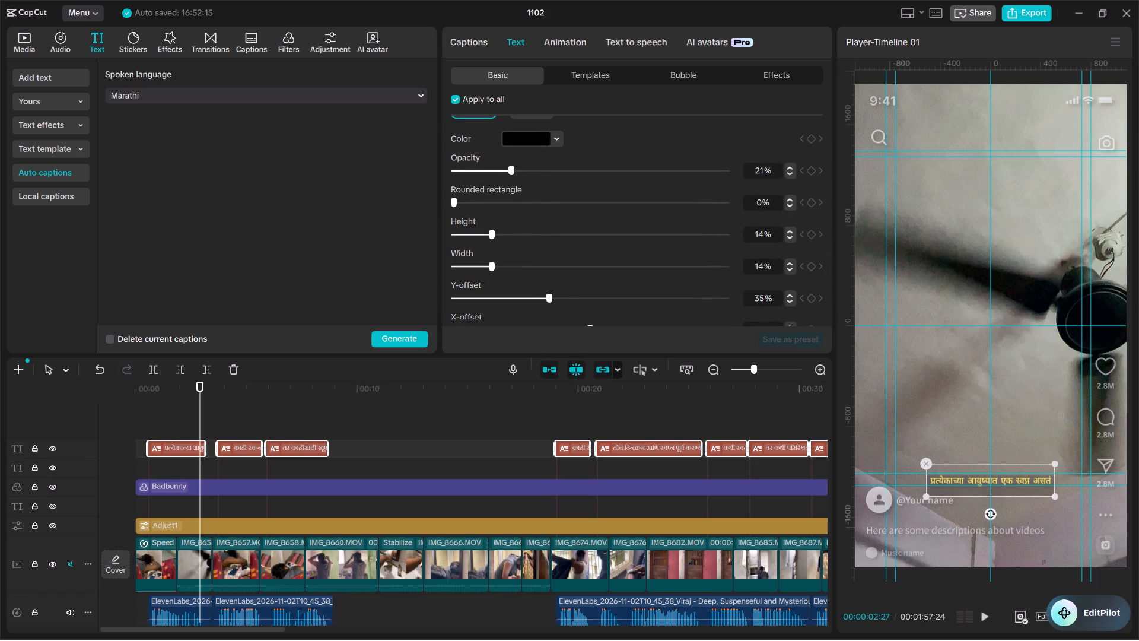
drag(548, 303, 579, 302)
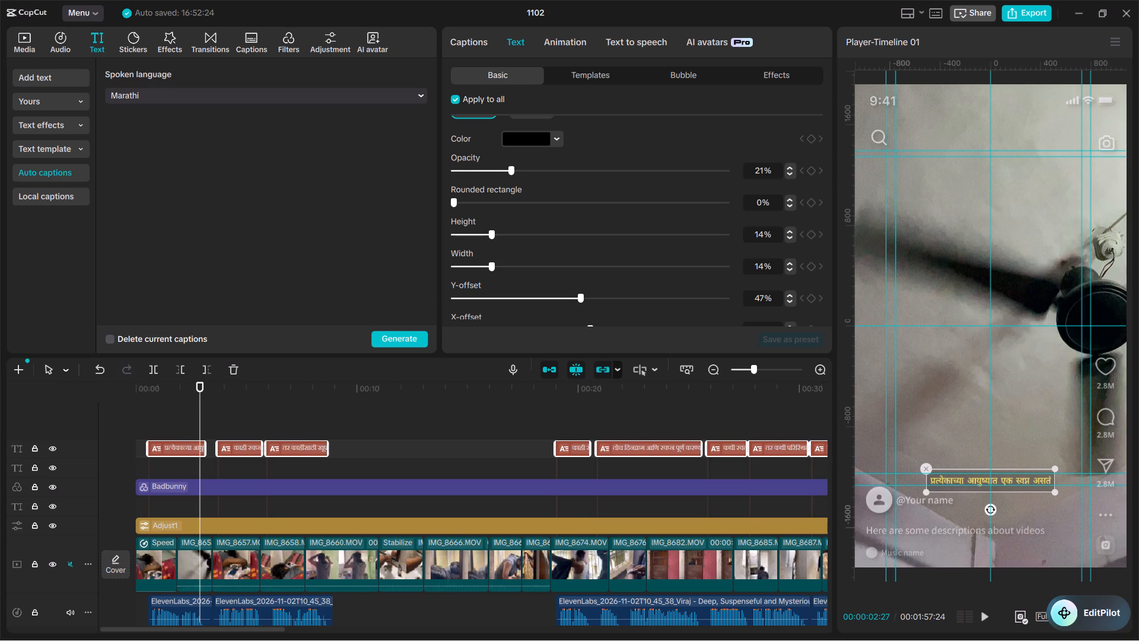
drag(456, 199, 497, 198)
drag(497, 198, 691, 214)
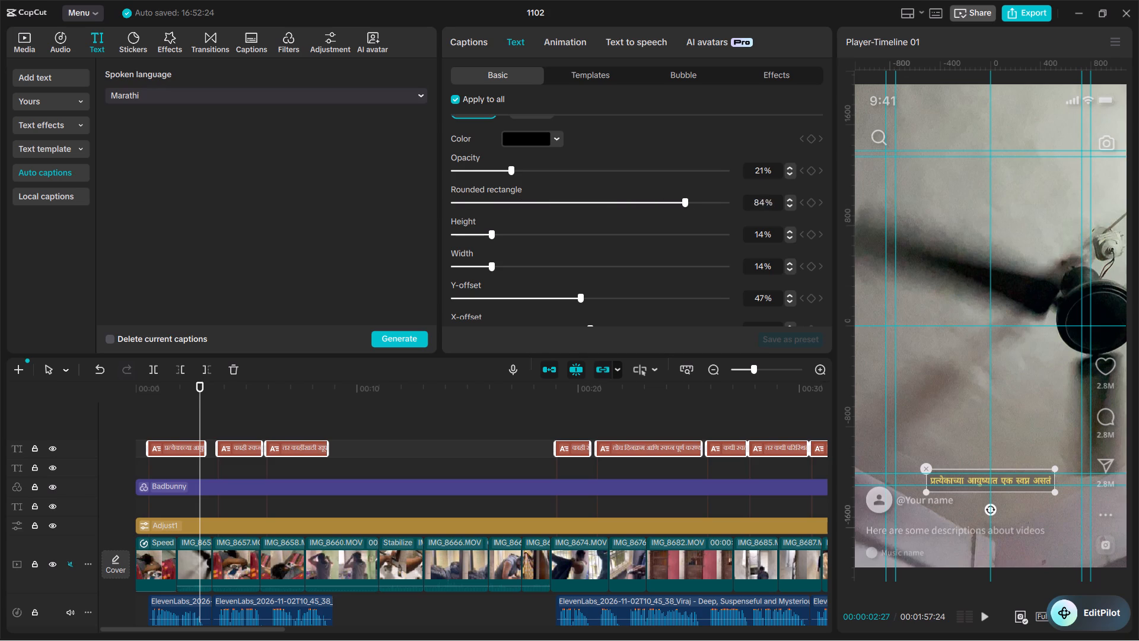
drag(691, 214, 790, 208)
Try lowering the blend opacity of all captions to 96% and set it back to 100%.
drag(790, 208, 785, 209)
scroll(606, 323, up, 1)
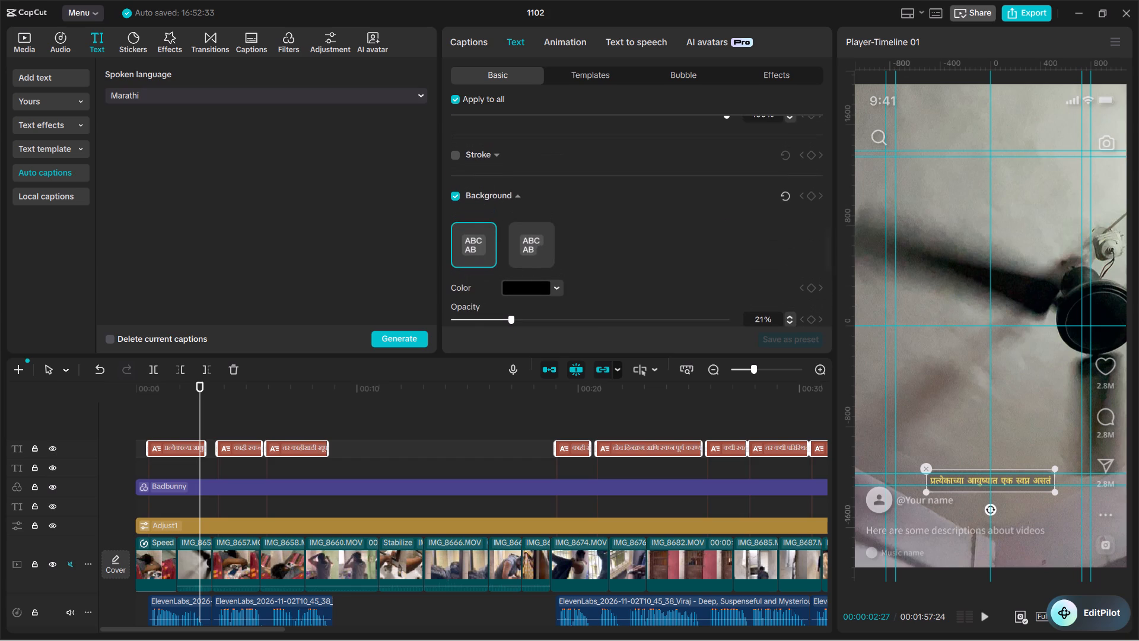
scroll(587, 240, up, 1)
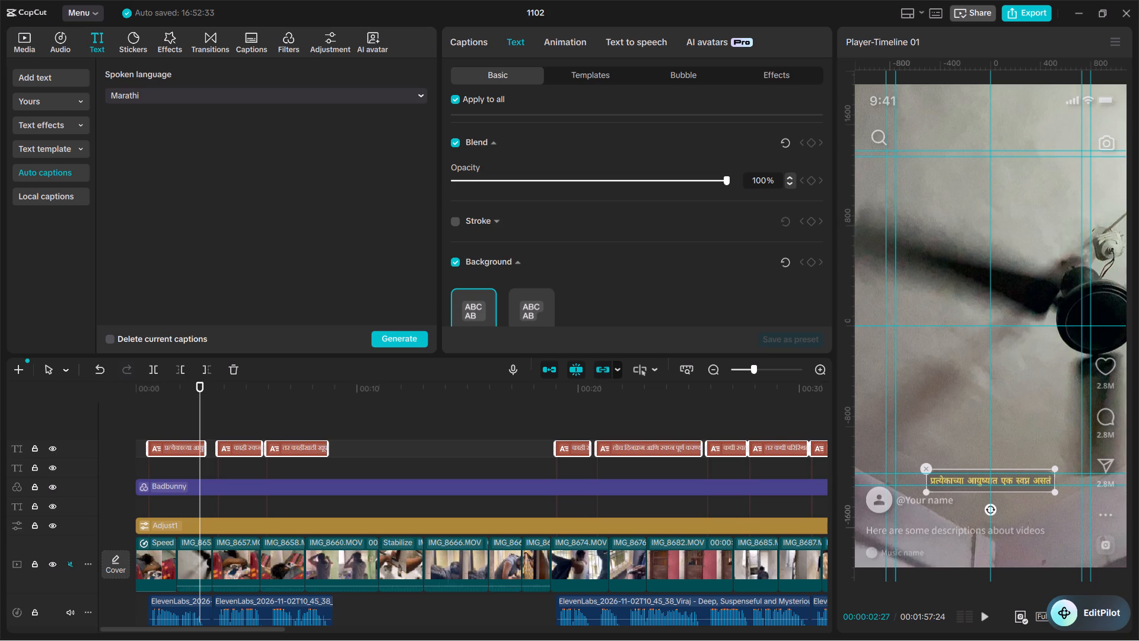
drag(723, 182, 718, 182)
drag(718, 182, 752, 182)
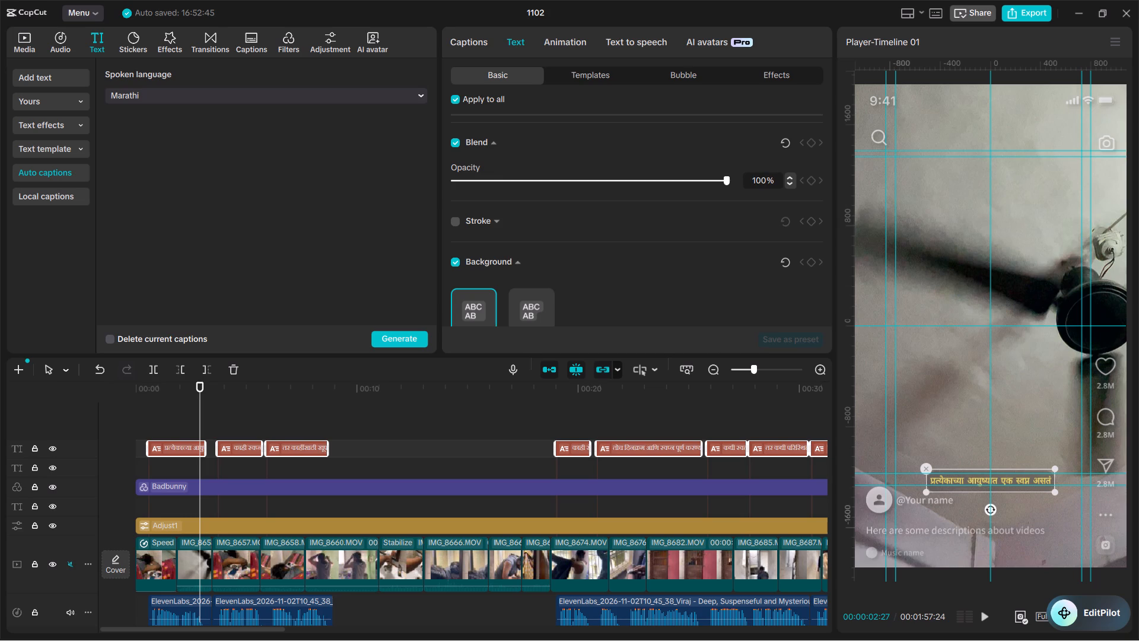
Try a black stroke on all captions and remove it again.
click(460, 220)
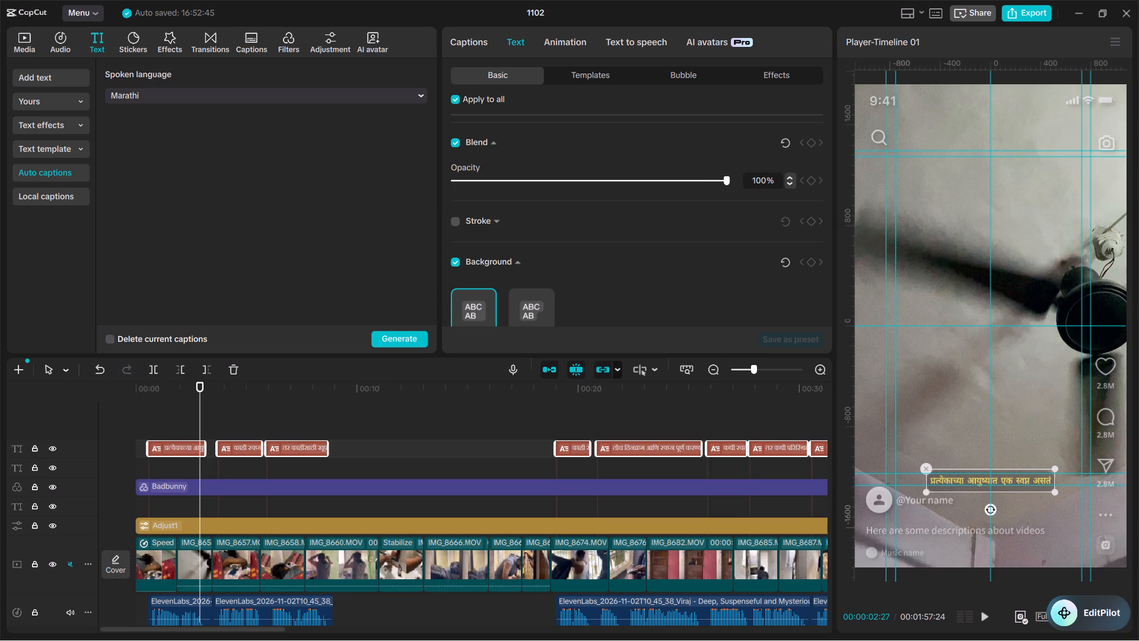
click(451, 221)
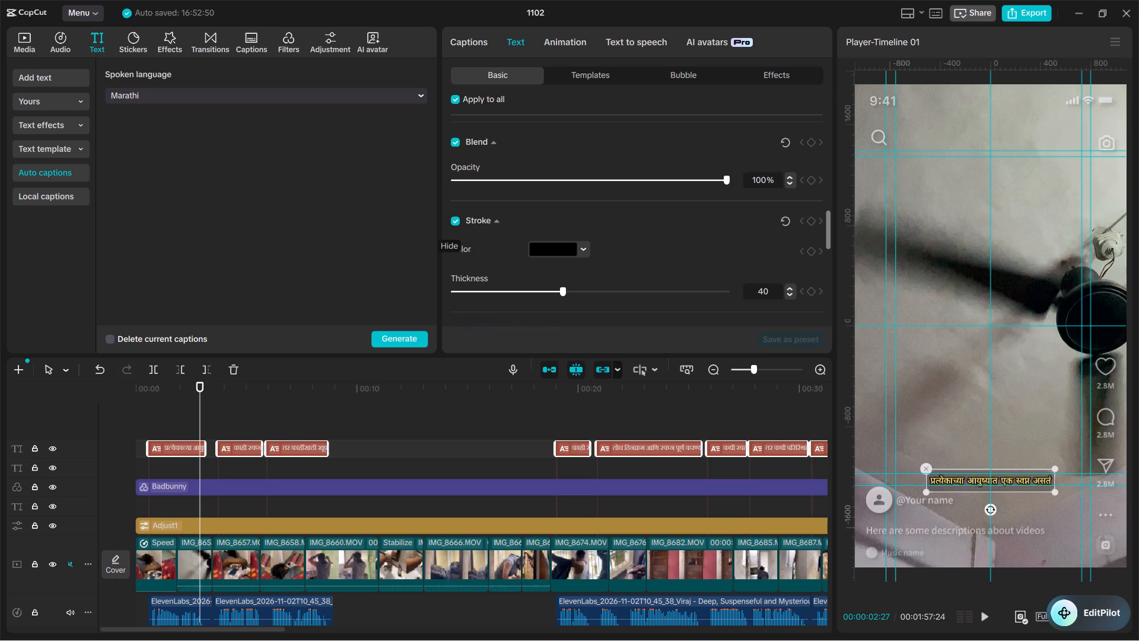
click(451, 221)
Add a black shadow to all captions.
scroll(524, 224, down, 2)
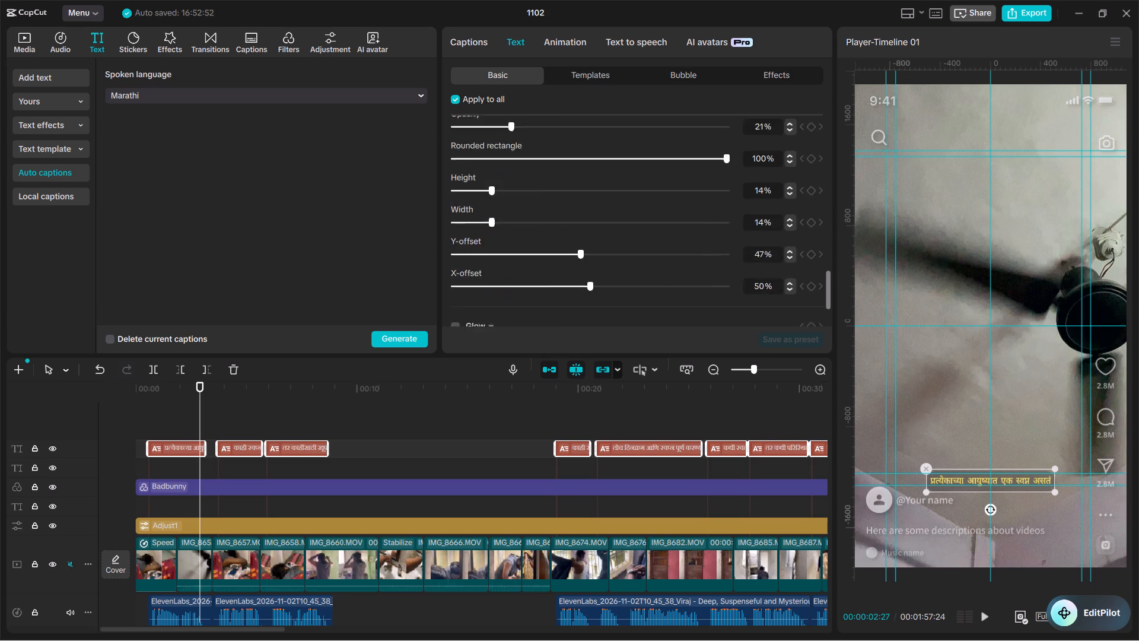
scroll(524, 224, down, 1)
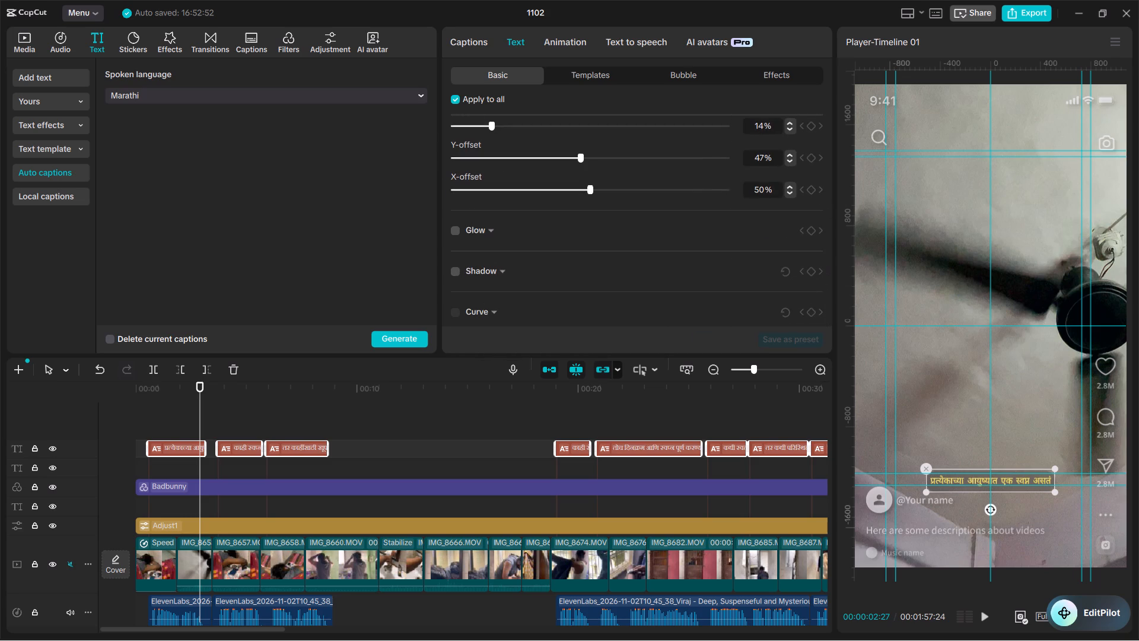
click(457, 275)
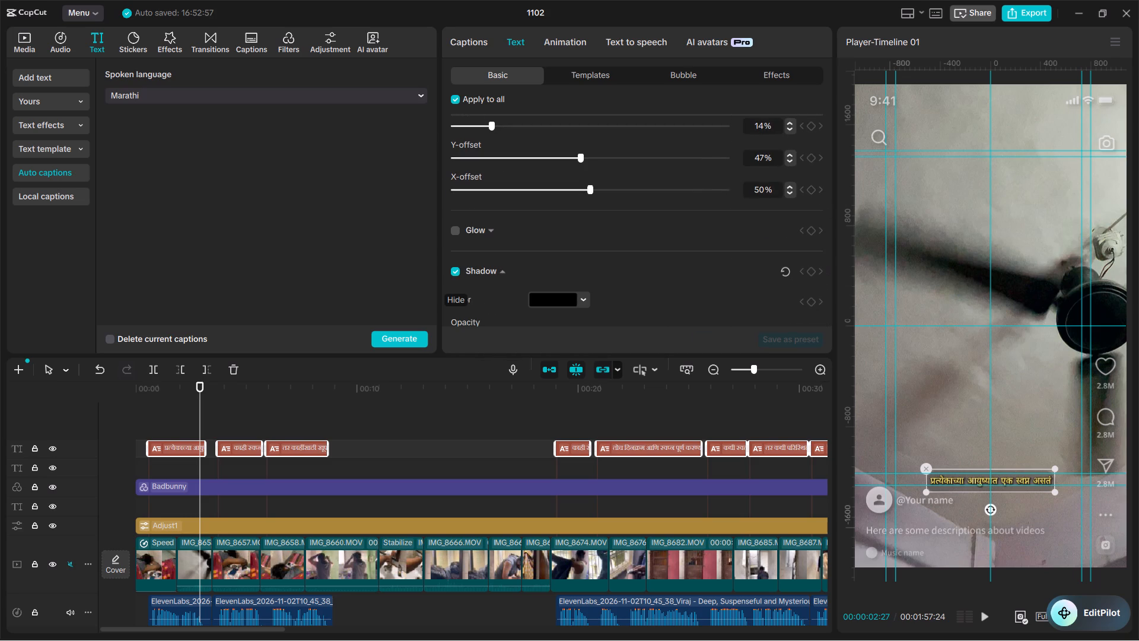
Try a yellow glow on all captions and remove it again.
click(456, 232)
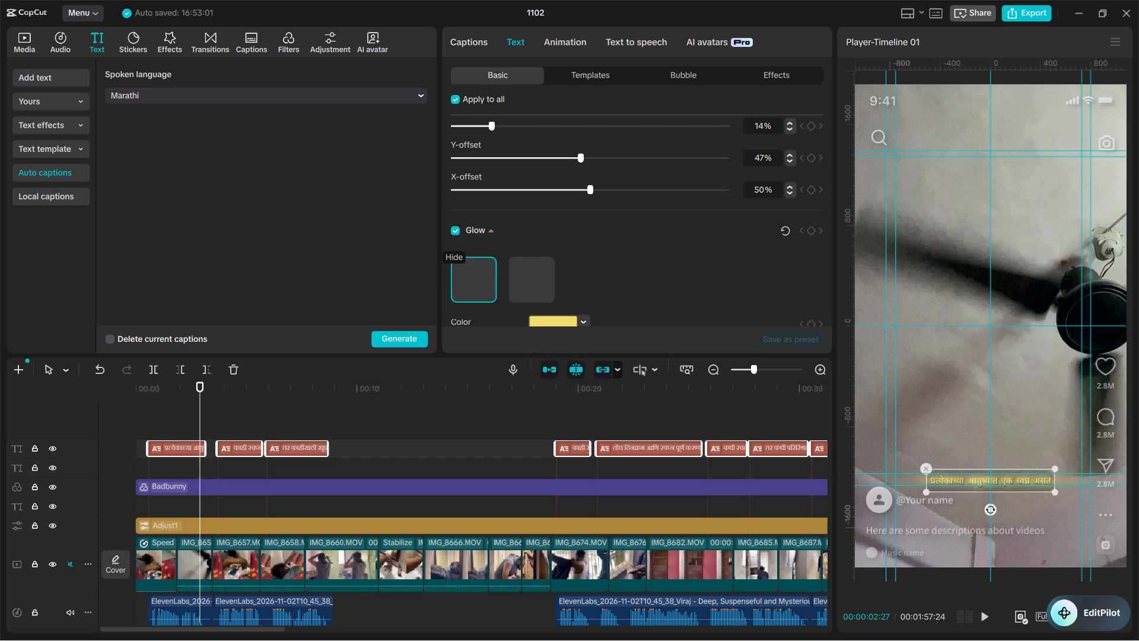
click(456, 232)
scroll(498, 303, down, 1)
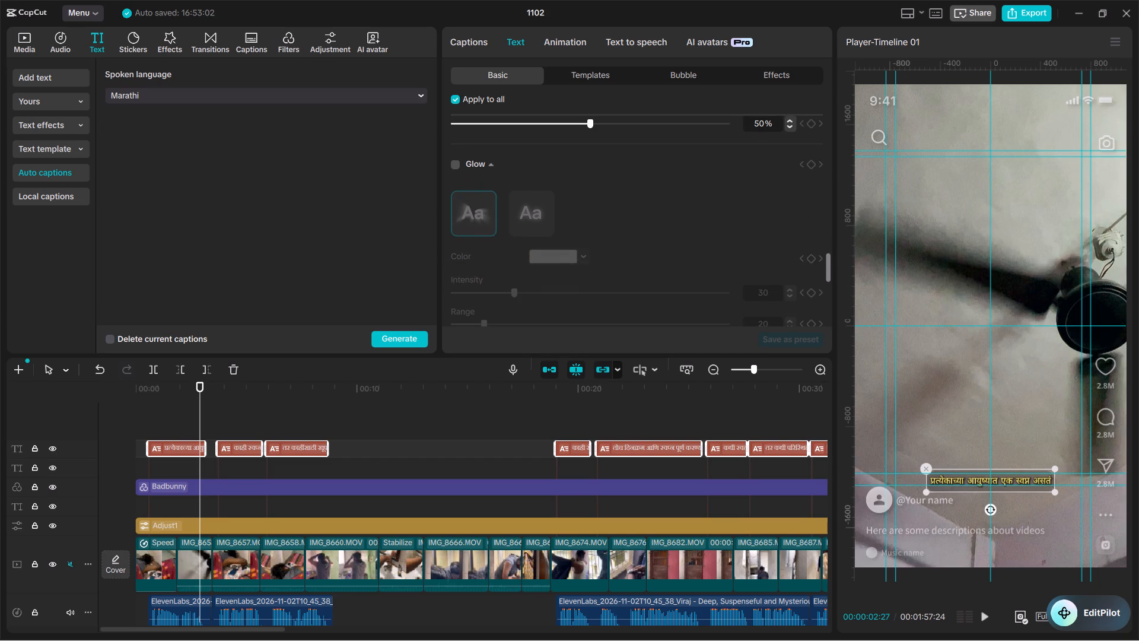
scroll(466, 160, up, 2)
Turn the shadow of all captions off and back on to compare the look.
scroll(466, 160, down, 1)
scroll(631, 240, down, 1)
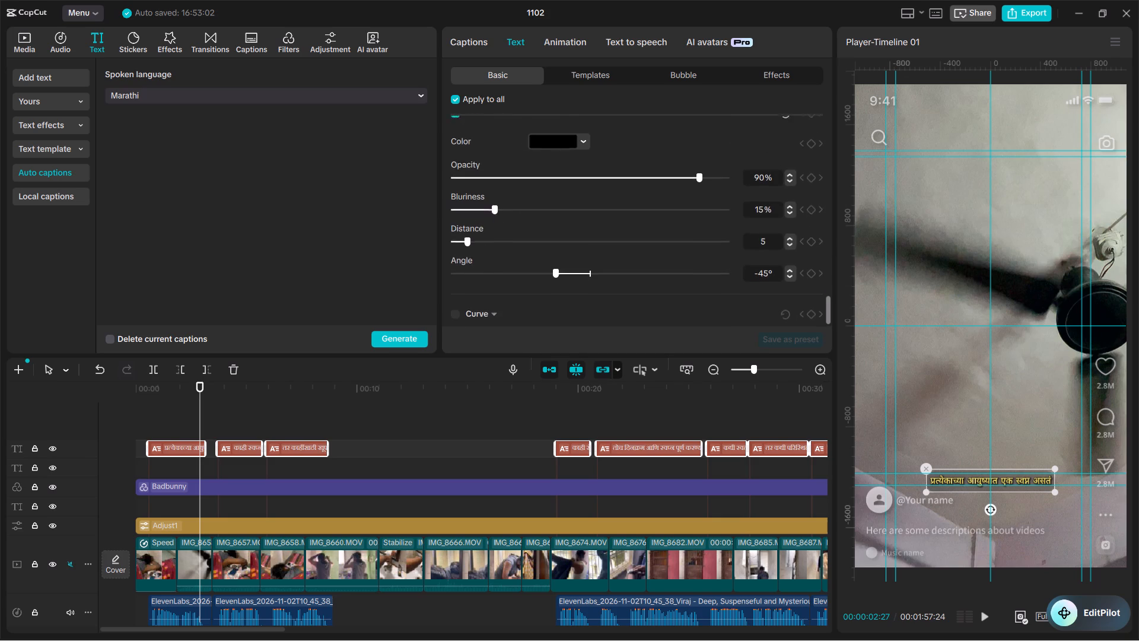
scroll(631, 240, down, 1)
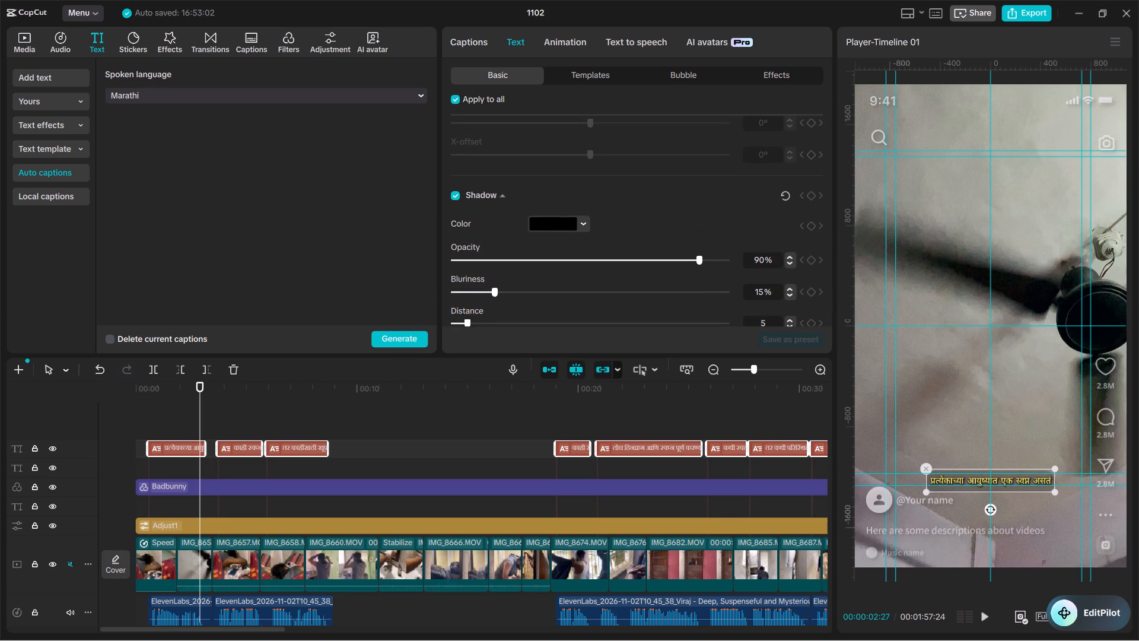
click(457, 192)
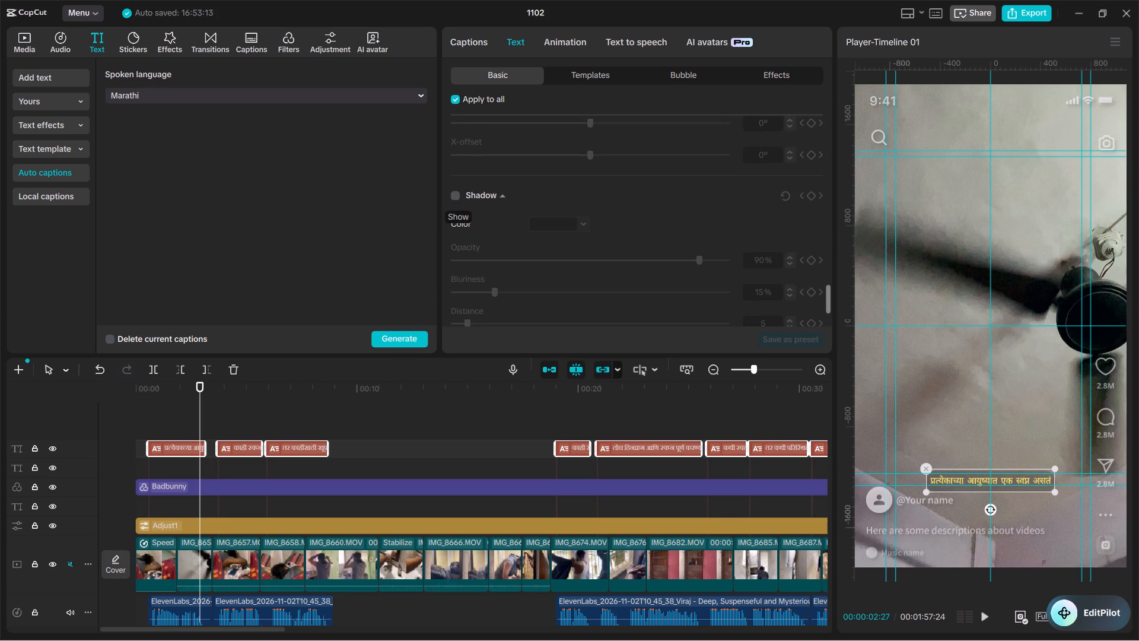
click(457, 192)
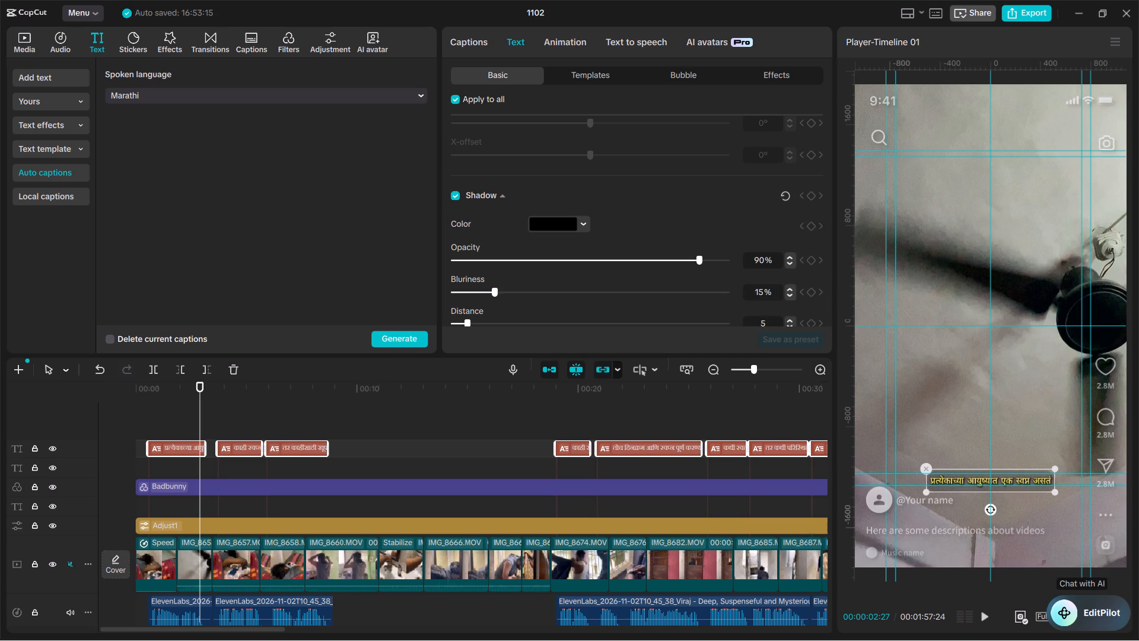
Play the video in full screen from 00:00:02:27 to about 00:00:30 to check the styled captions, and exit full screen.
key(f)
key(ctrl+f)
drag(1101, 612, 1119, 558)
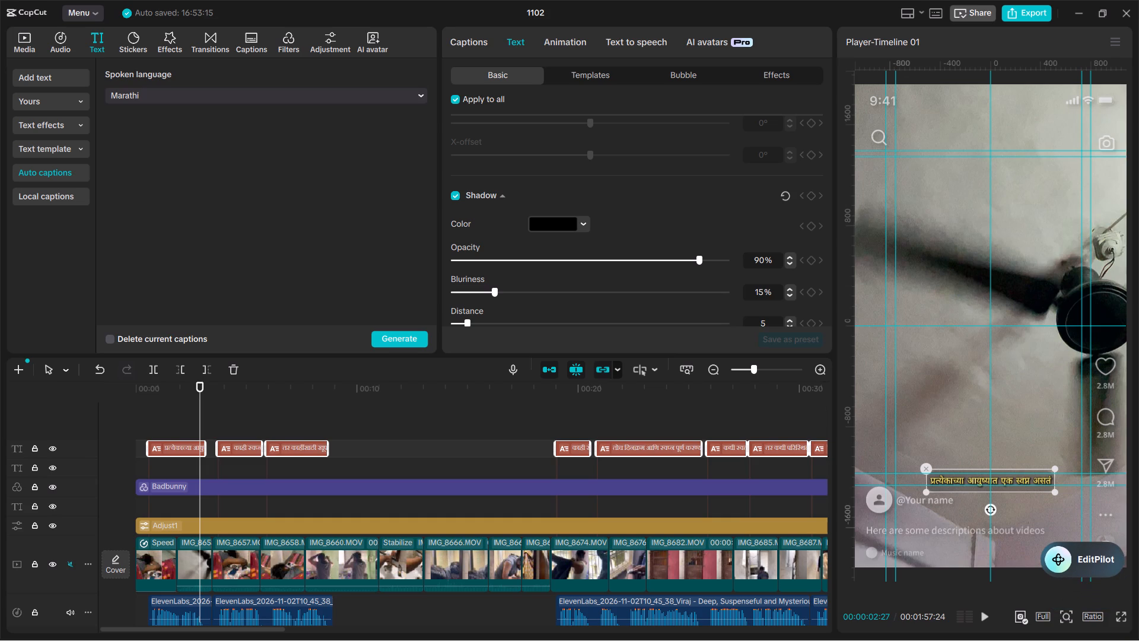
click(1127, 615)
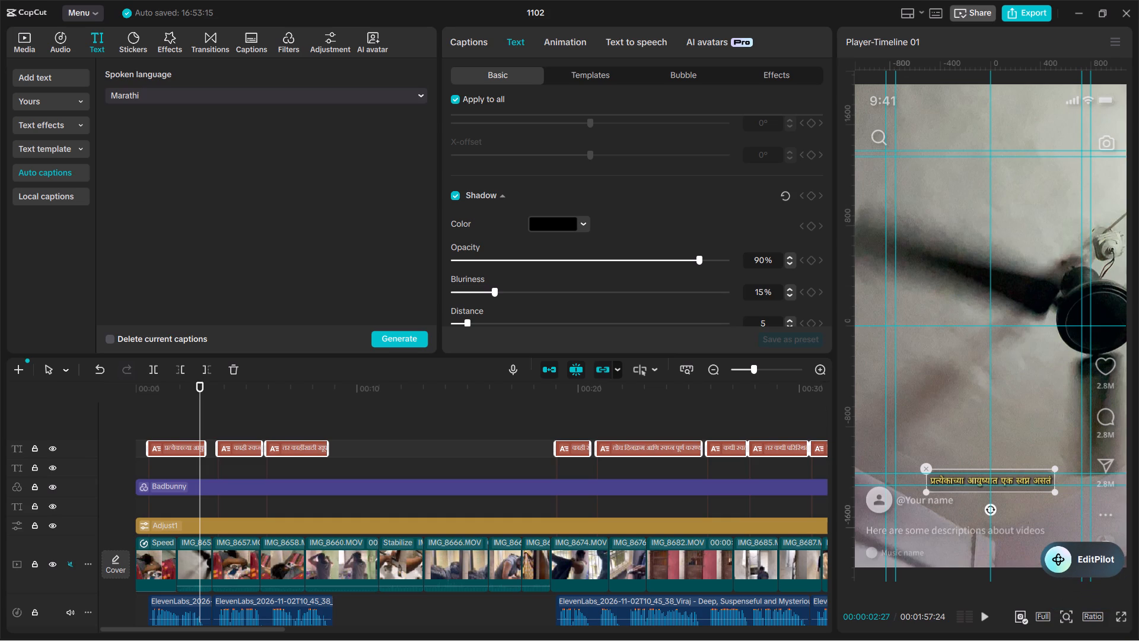
click(1113, 616)
click(1116, 616)
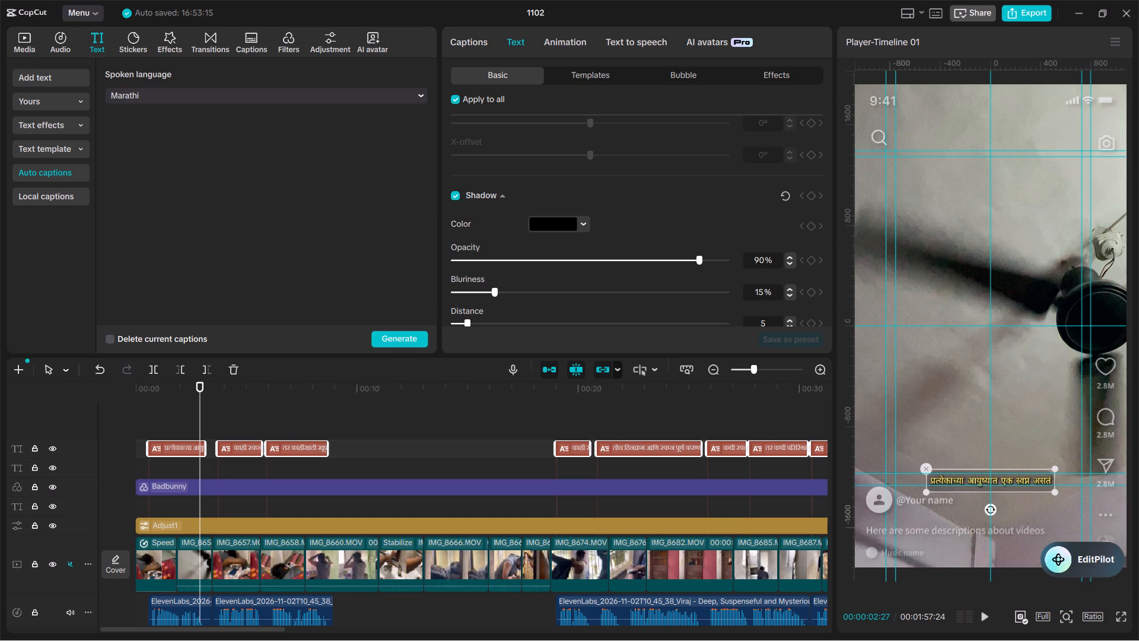
click(1121, 616)
key(space)
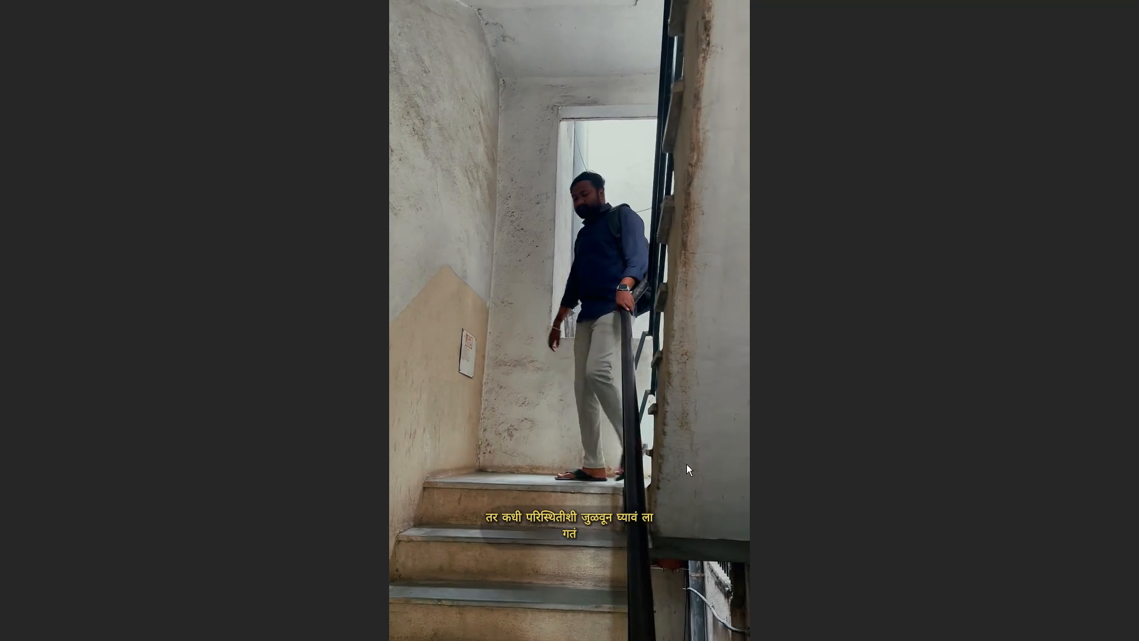
key(space)
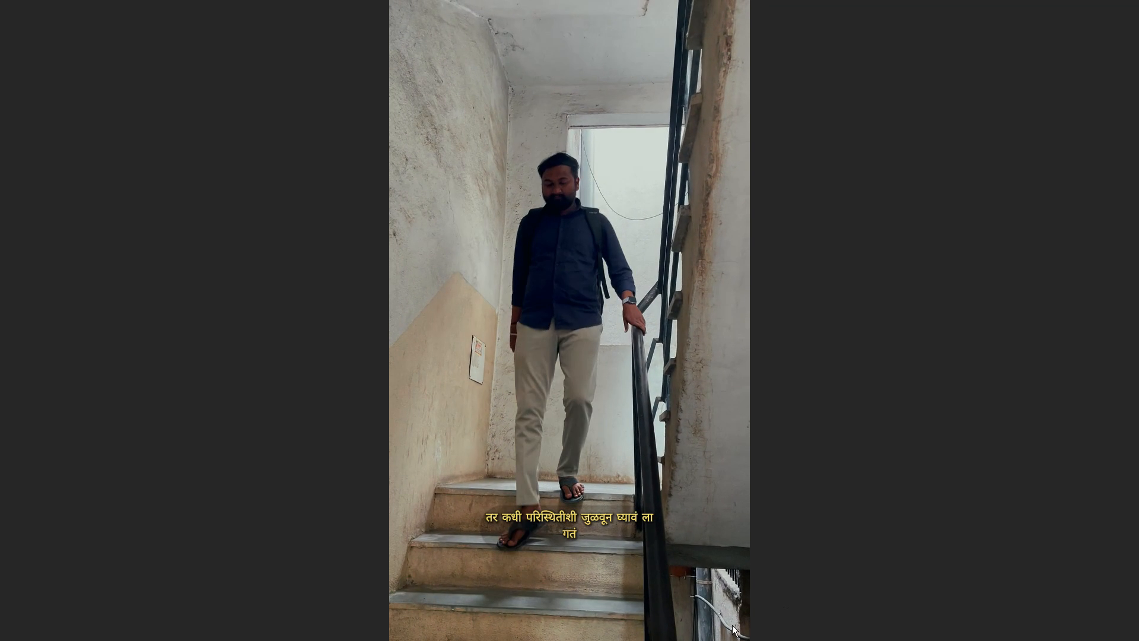
click(786, 541)
click(762, 576)
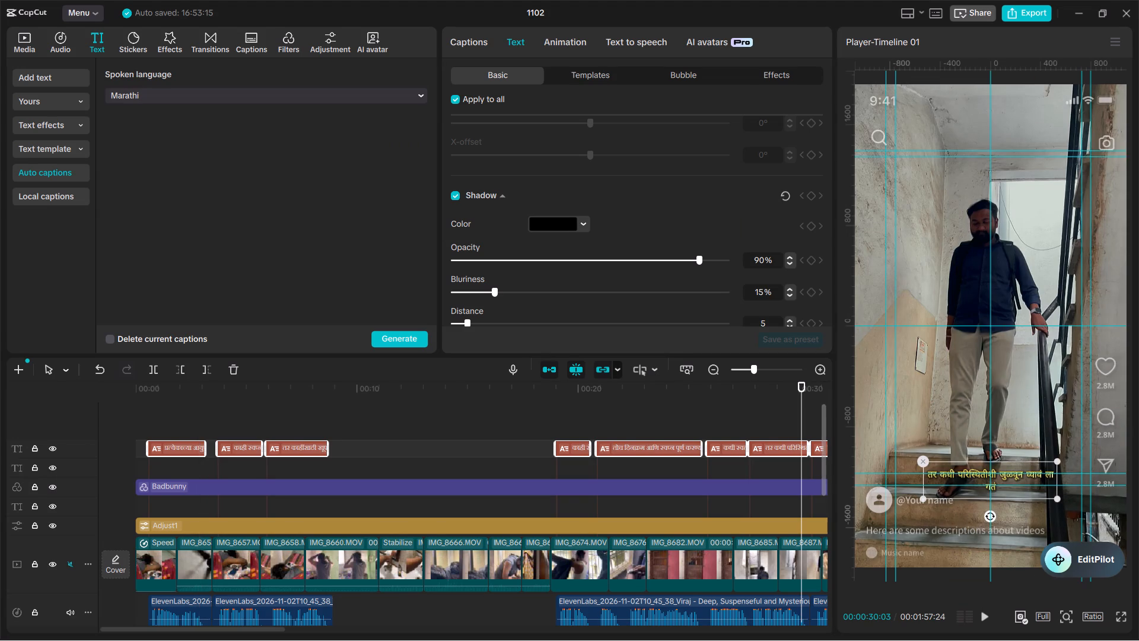
Reduce the font size of all captions to 11.
scroll(590, 192, up, 3)
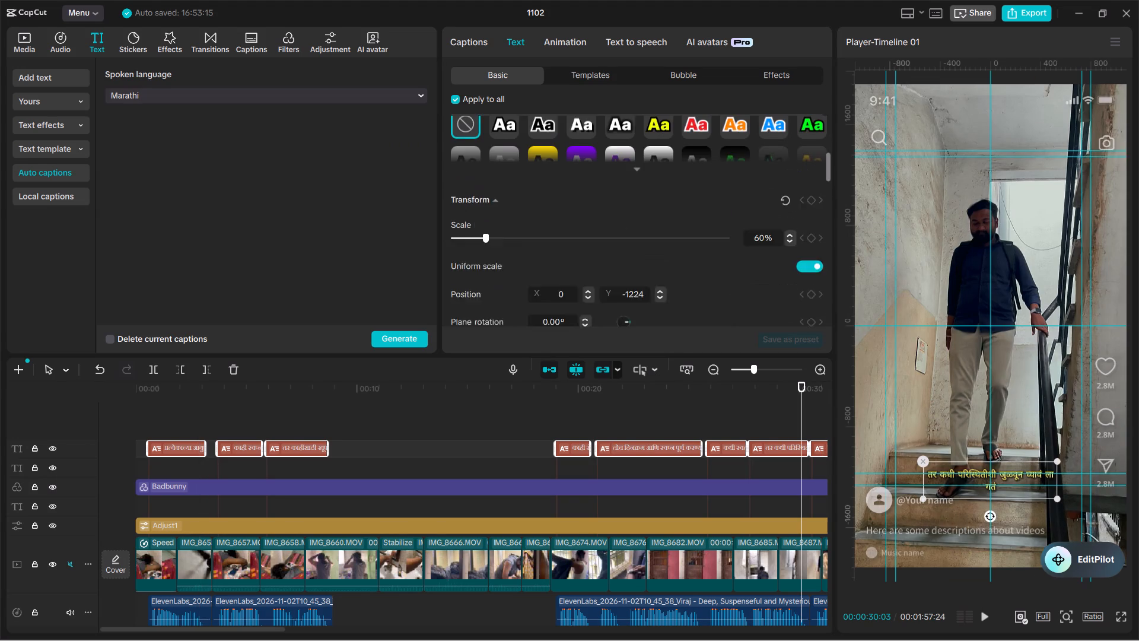
scroll(590, 192, up, 3)
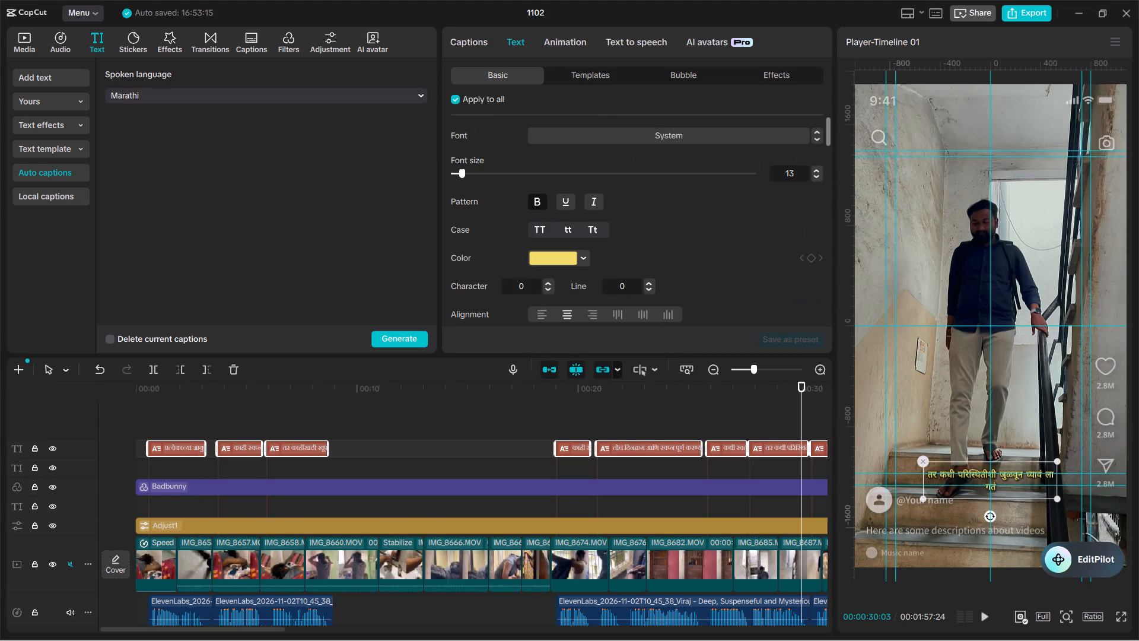
click(463, 174)
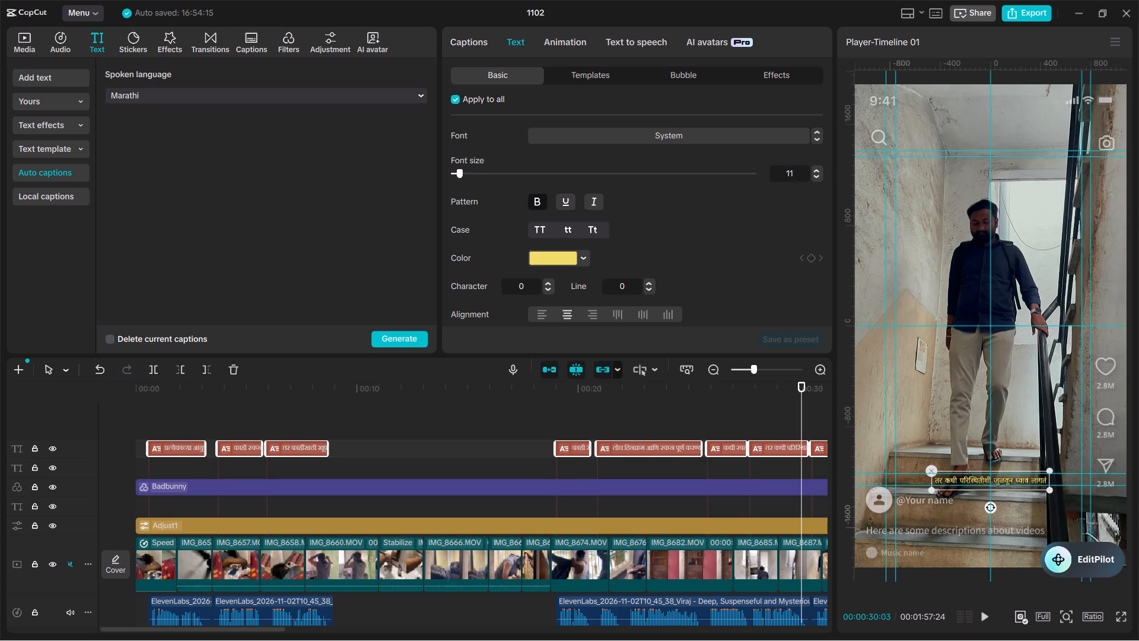
Check the resized captions across the video, and play the black title section between about 00:00:46 and 00:00:49 to compare its overlapping texts.
drag(658, 387, 599, 388)
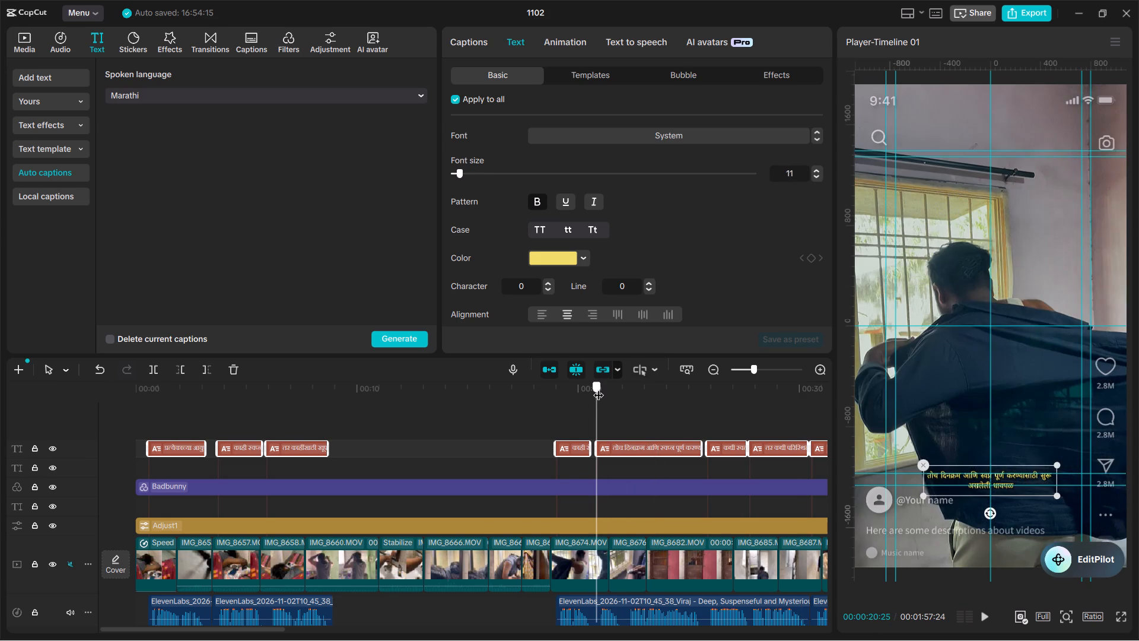
drag(599, 388, 231, 404)
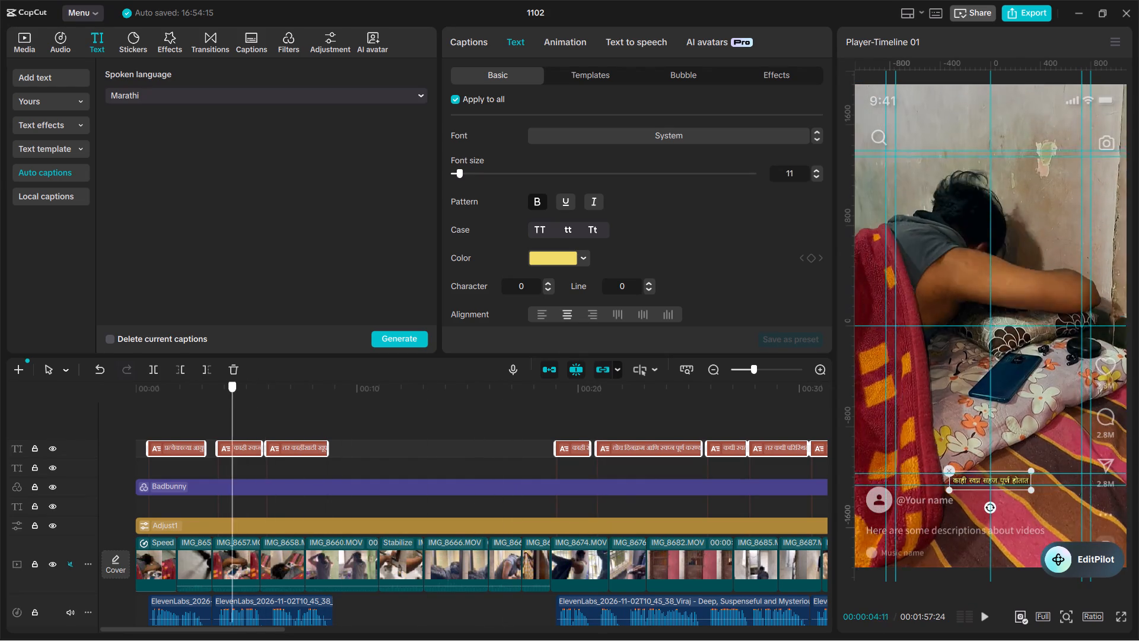
drag(231, 404, 751, 458)
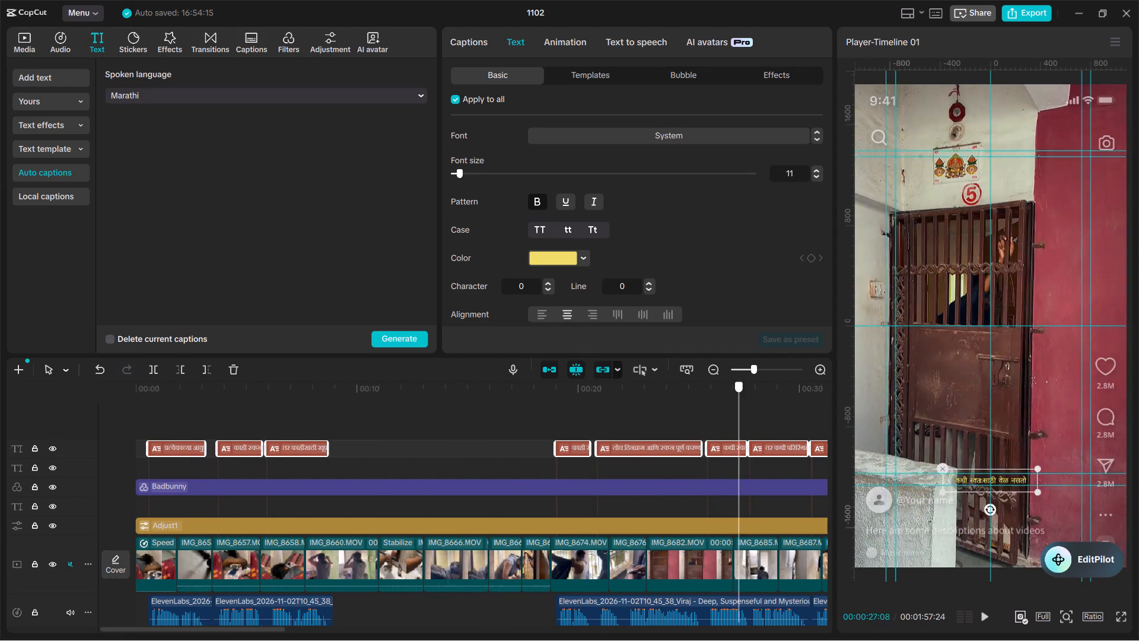
drag(751, 458, 199, 443)
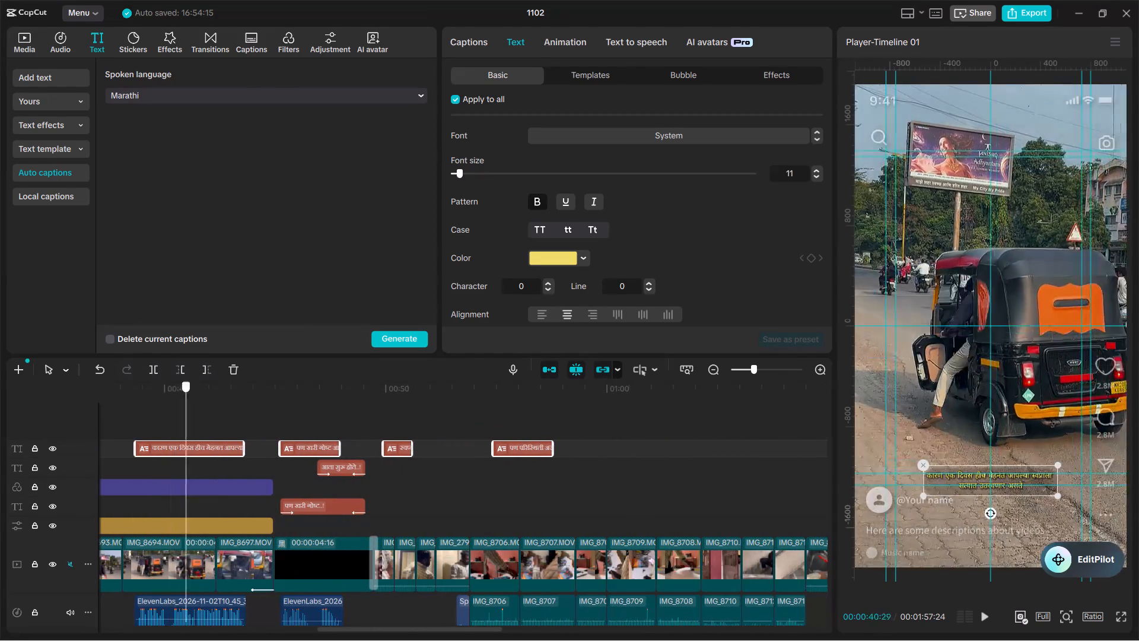
drag(199, 443, 287, 442)
key(space)
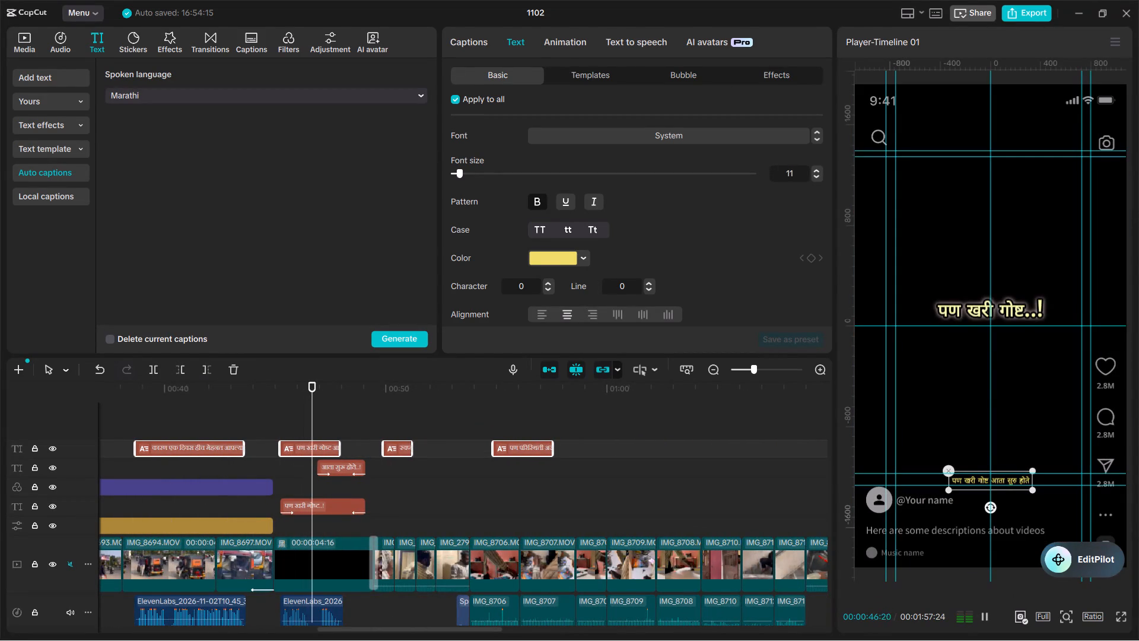
key(space)
key(space)
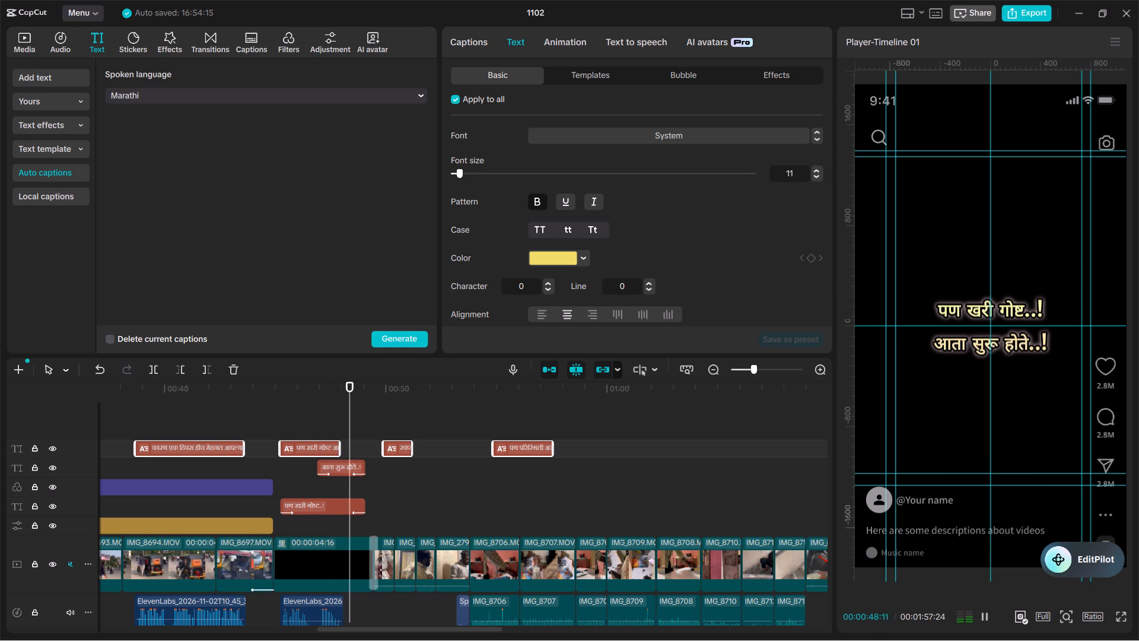
key(space)
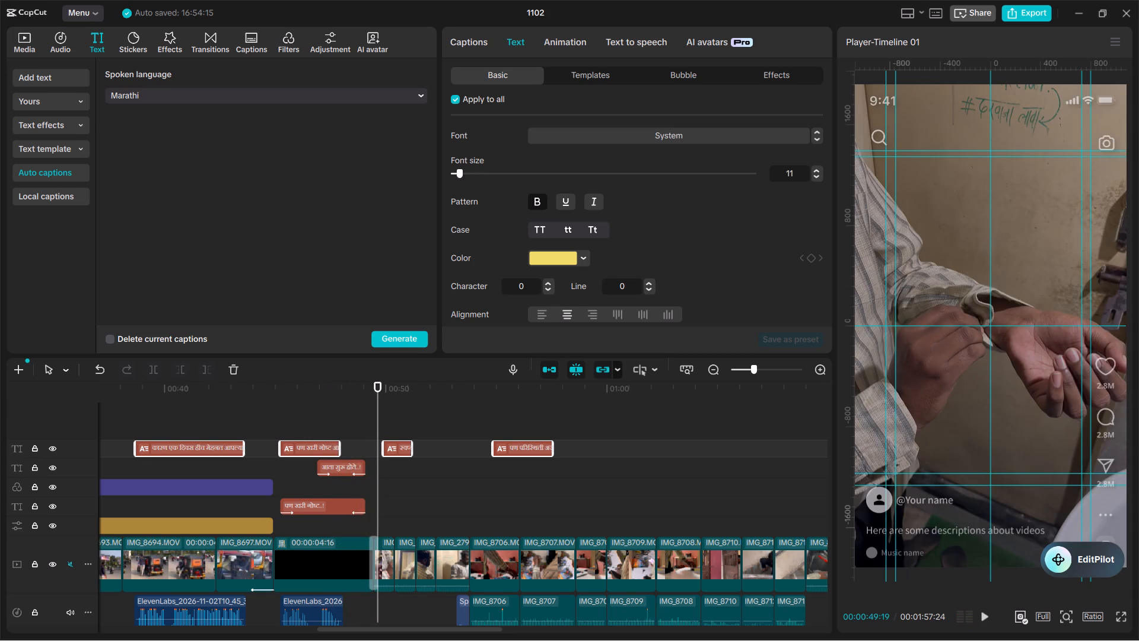
drag(287, 421, 341, 474)
drag(352, 397, 348, 396)
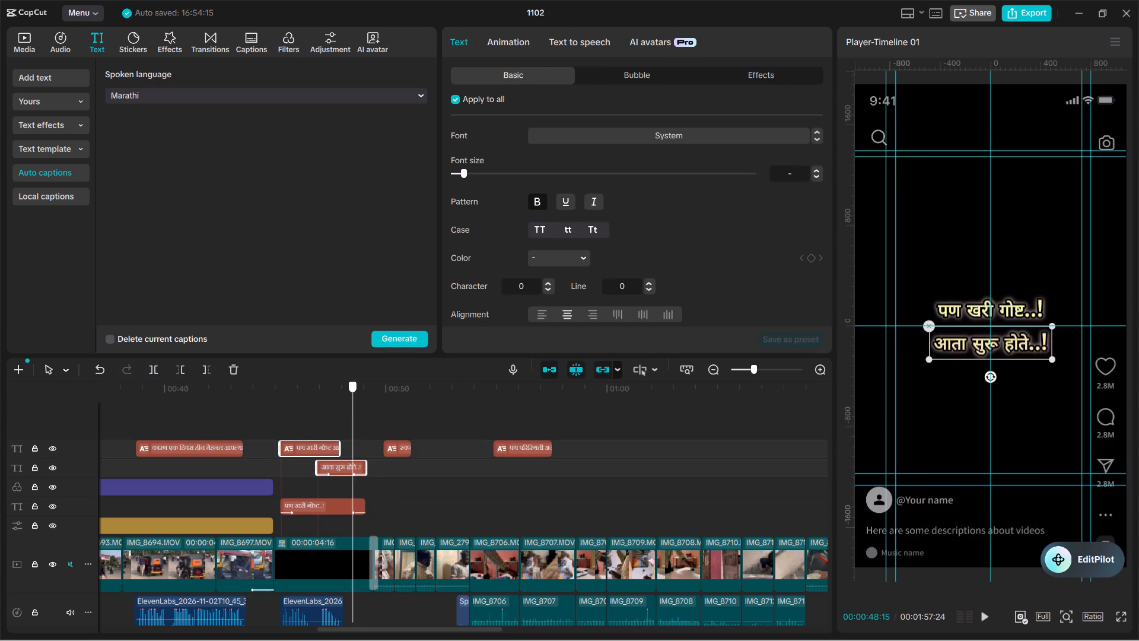
drag(348, 396, 259, 391)
key(space)
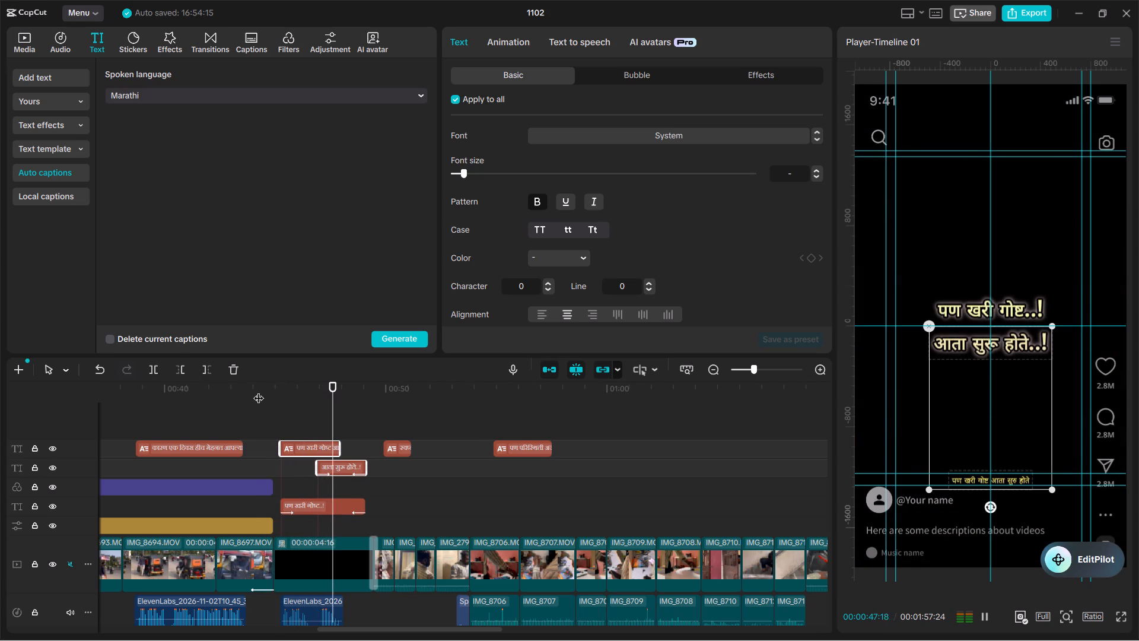
key(space)
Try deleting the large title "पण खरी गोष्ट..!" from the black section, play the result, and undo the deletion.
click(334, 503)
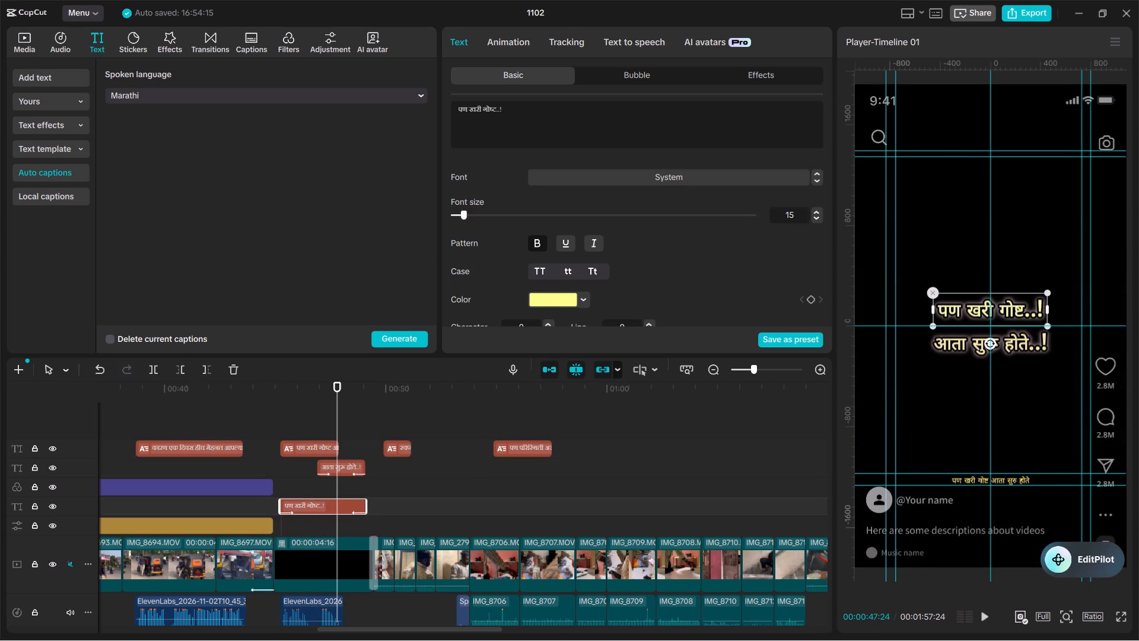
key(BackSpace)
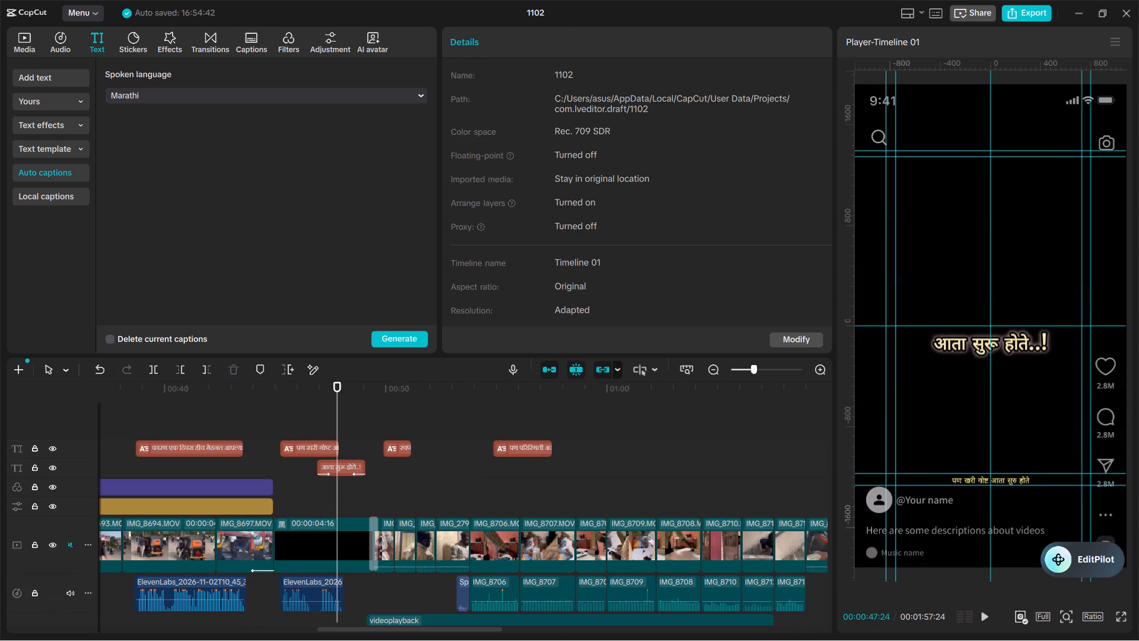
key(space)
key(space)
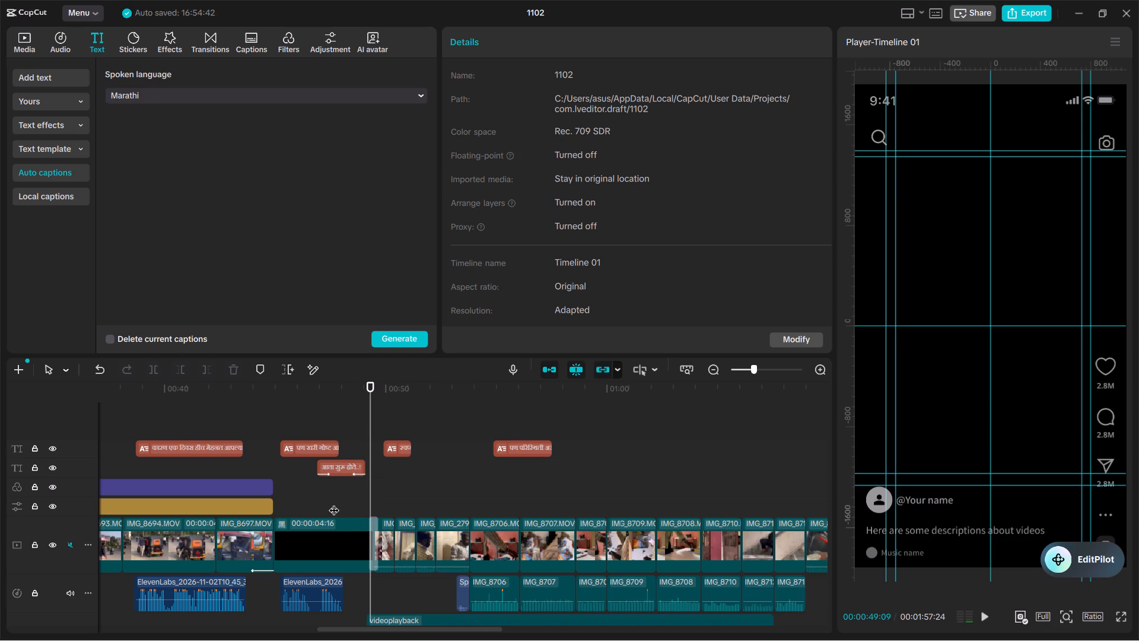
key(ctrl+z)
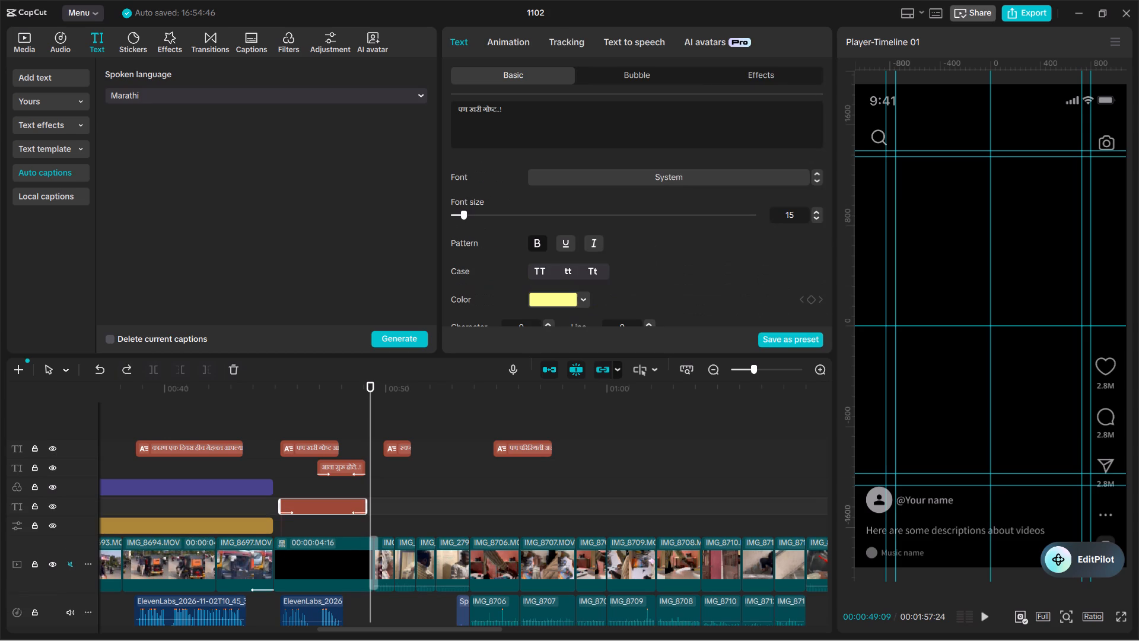
Replay the black title section and delete its small auto caption "पण खरी गोष्ट आता सुरु होते", keeping both large titles.
drag(367, 391, 288, 311)
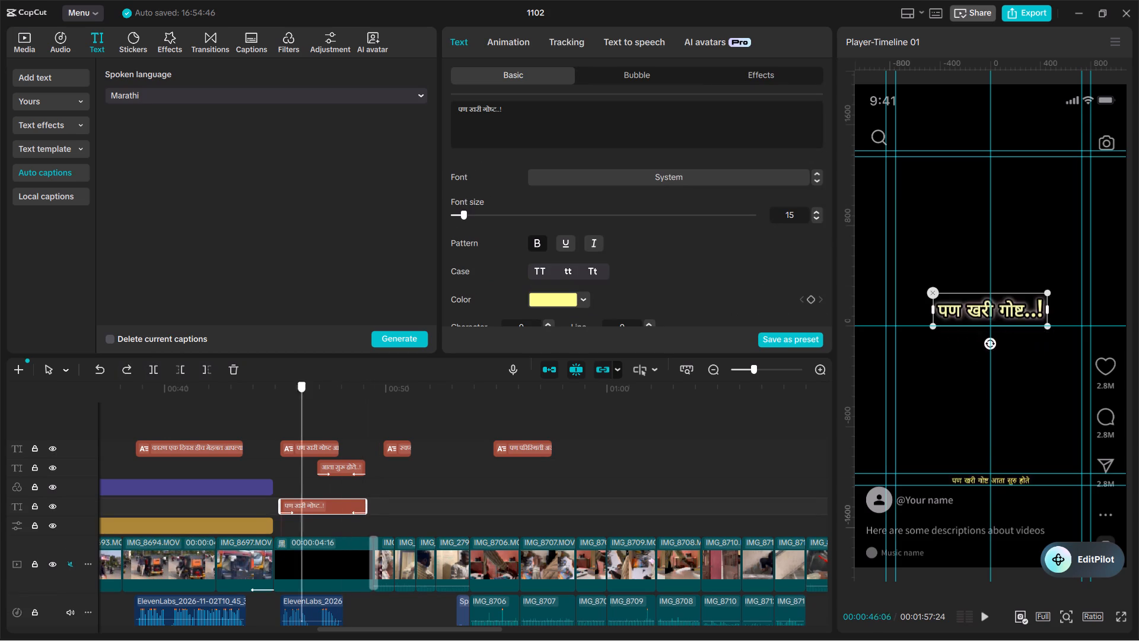
drag(288, 311, 265, 251)
key(space)
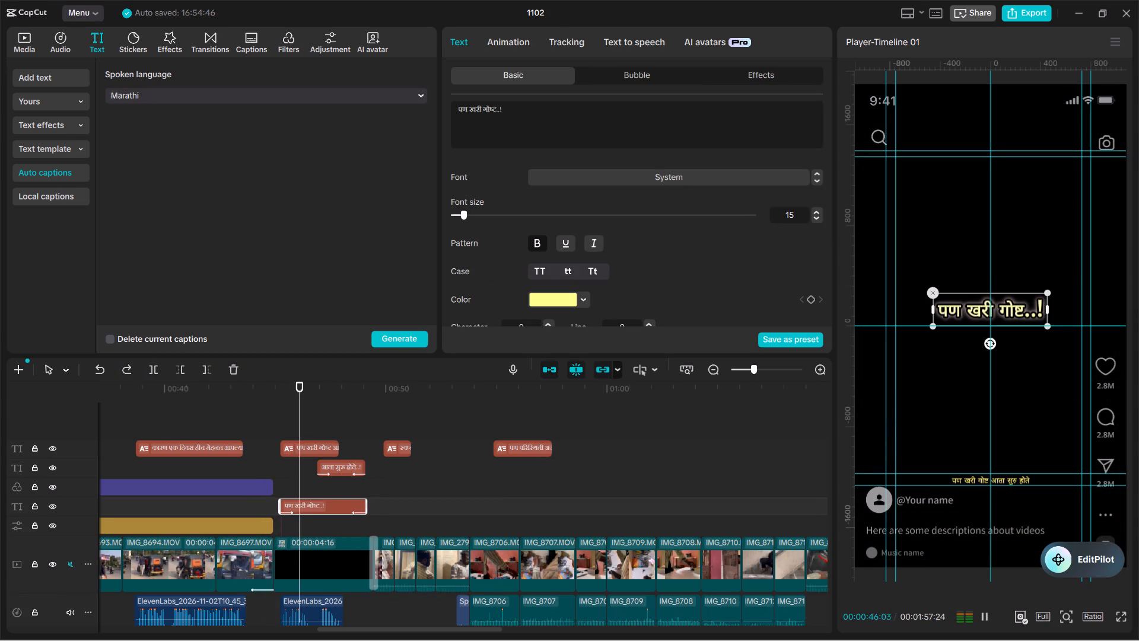
key(space)
key(space)
key(space)
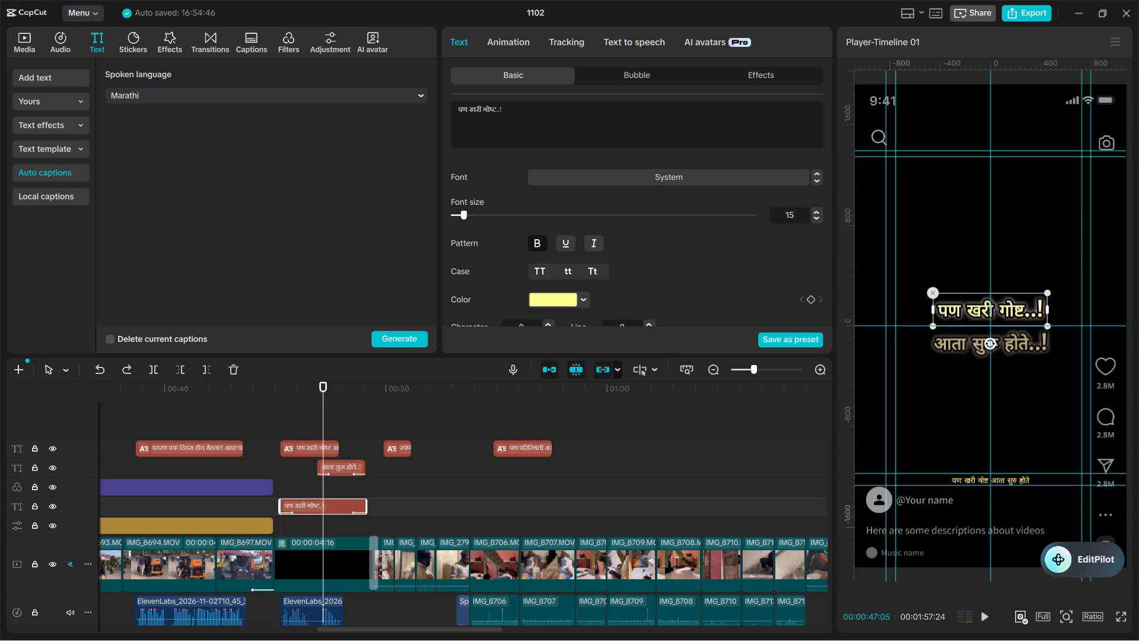
click(313, 447)
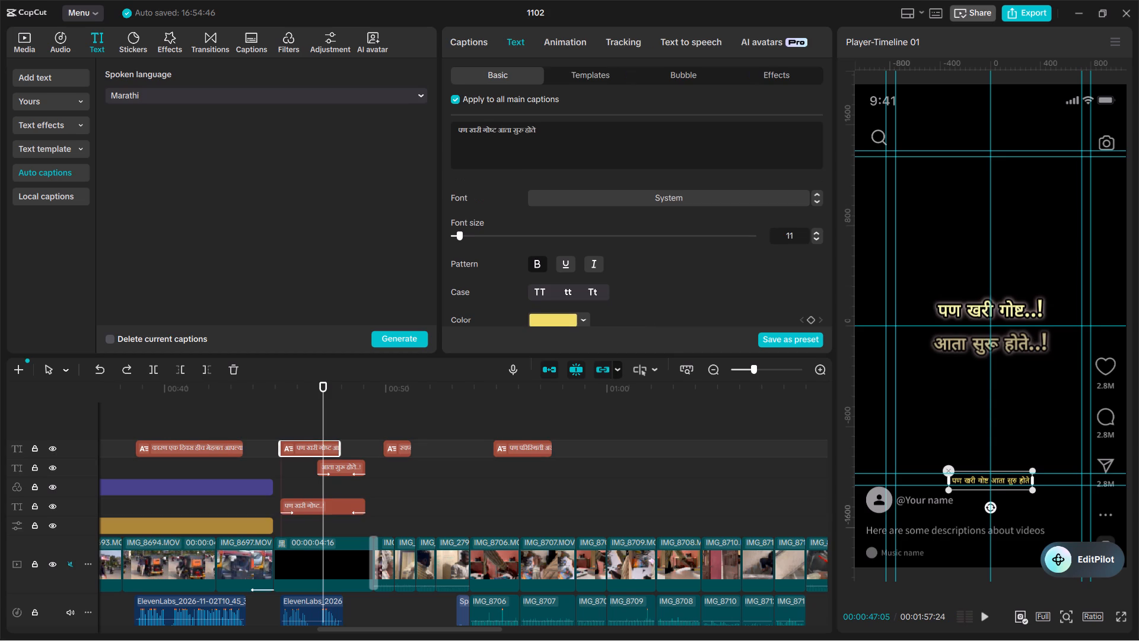
key(BackSpace)
key(space)
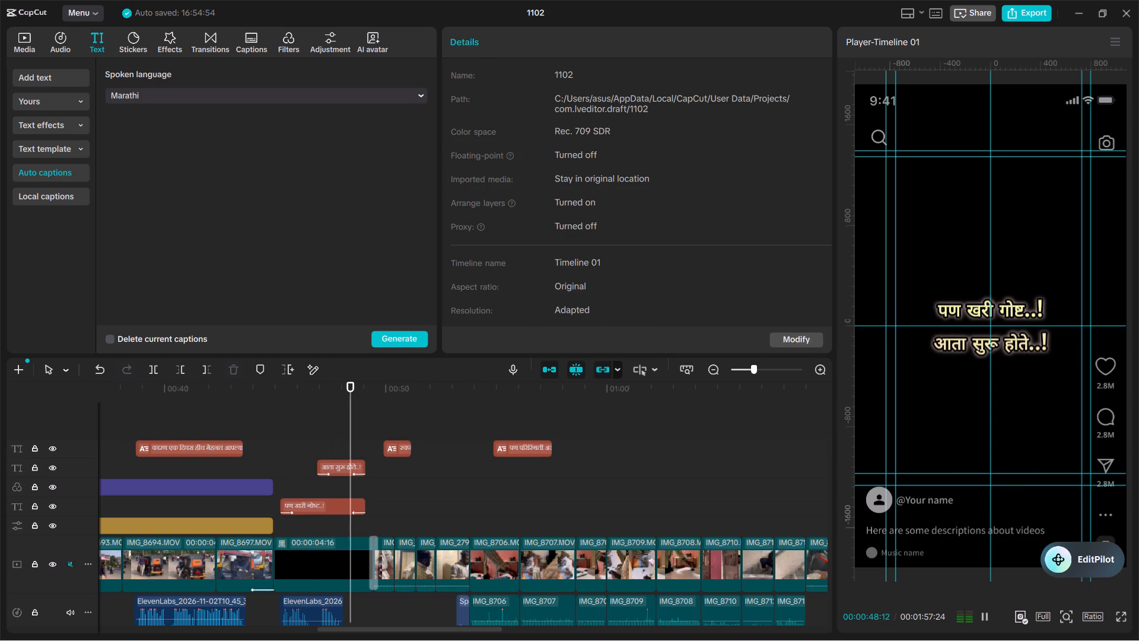
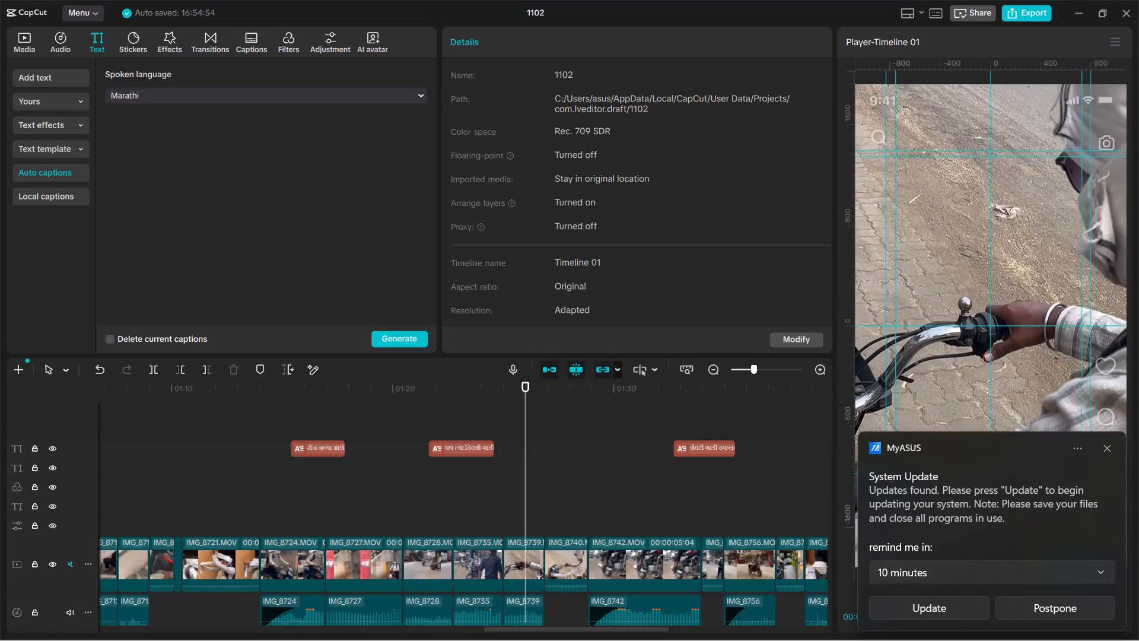
Postpone the MyASUS system update reminder covering the preview.
click(1041, 612)
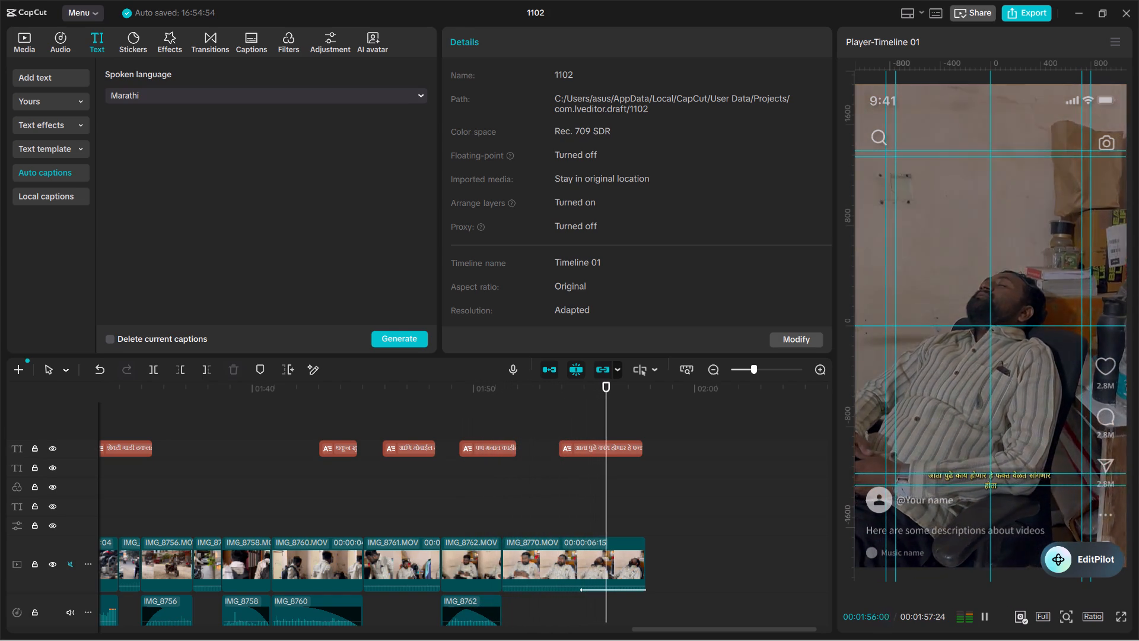
click(608, 445)
Select all the auto captions from the end of the timeline back to its start and apply the Fade In entrance animation.
drag(690, 447, 529, 446)
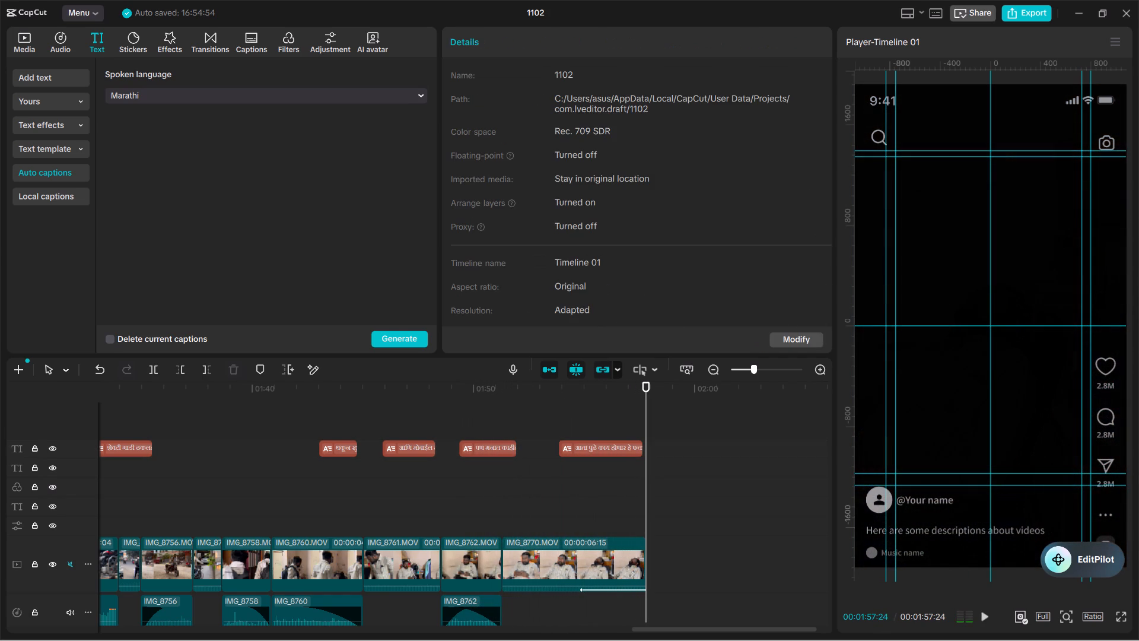
drag(529, 446, 670, 435)
drag(670, 435, 418, 453)
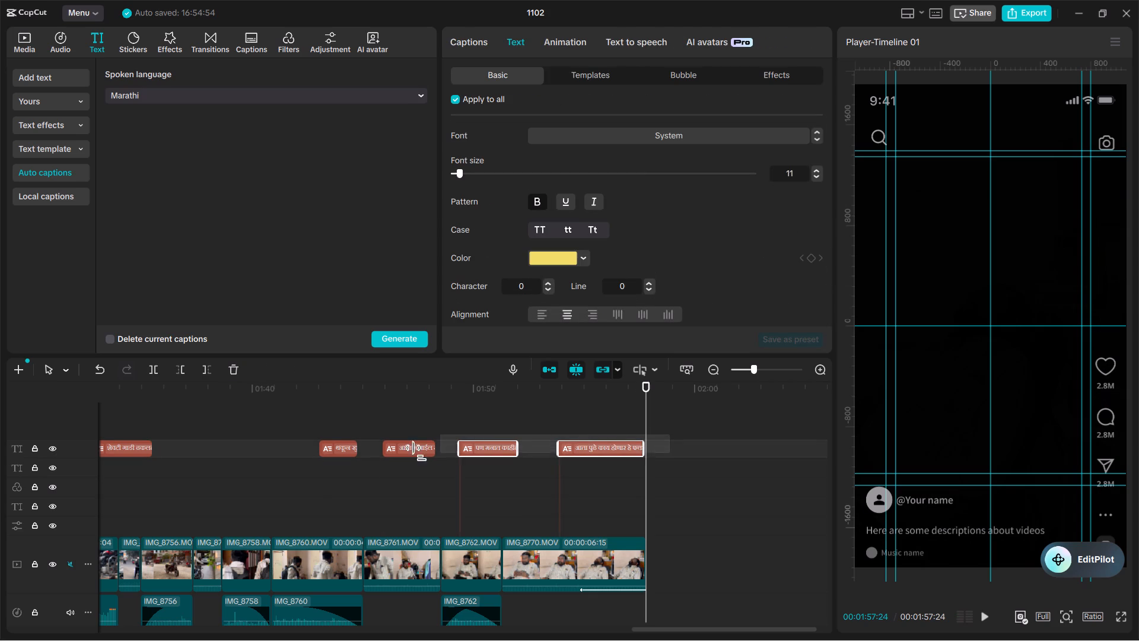
drag(418, 453, 179, 458)
drag(77, 455, 33, 458)
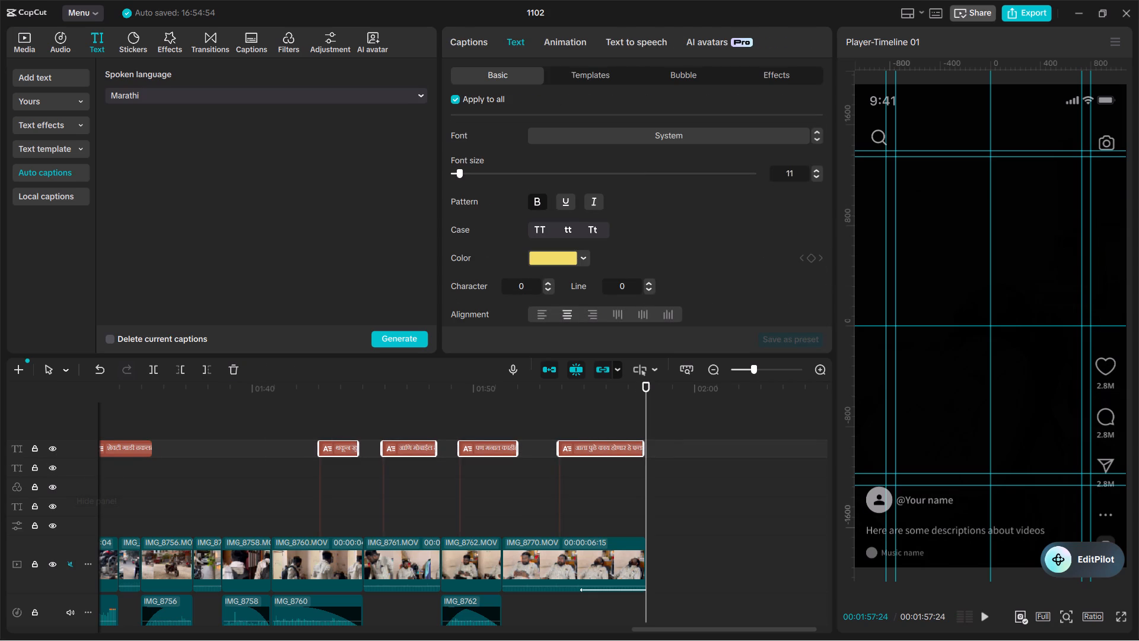
drag(603, 414, 34, 496)
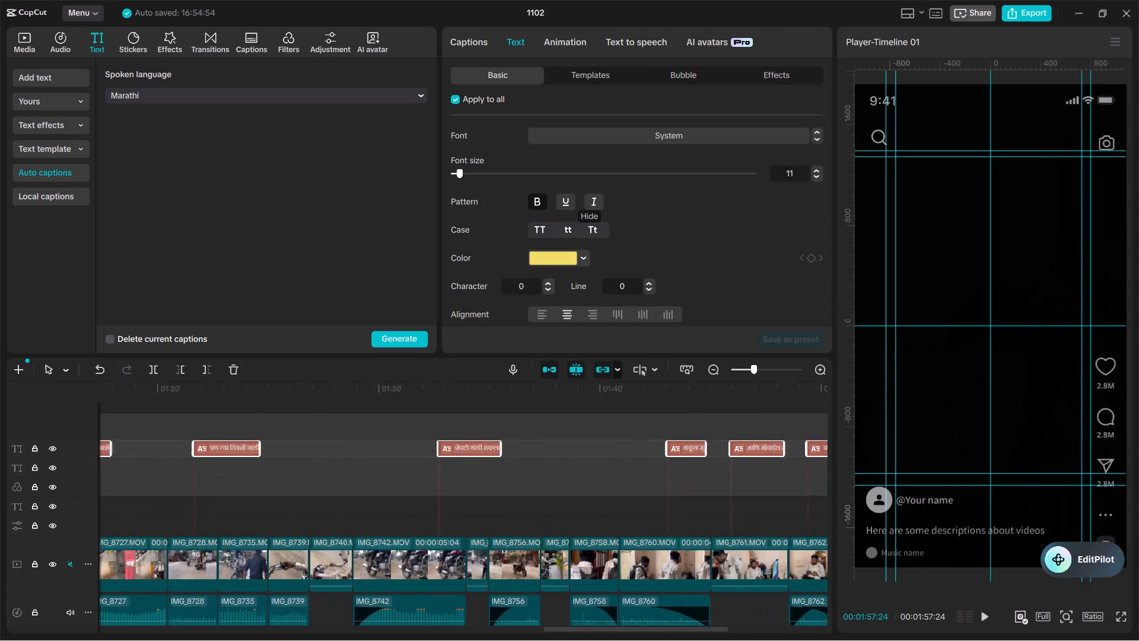
drag(34, 496, 9, 471)
drag(6, 479, 89, 459)
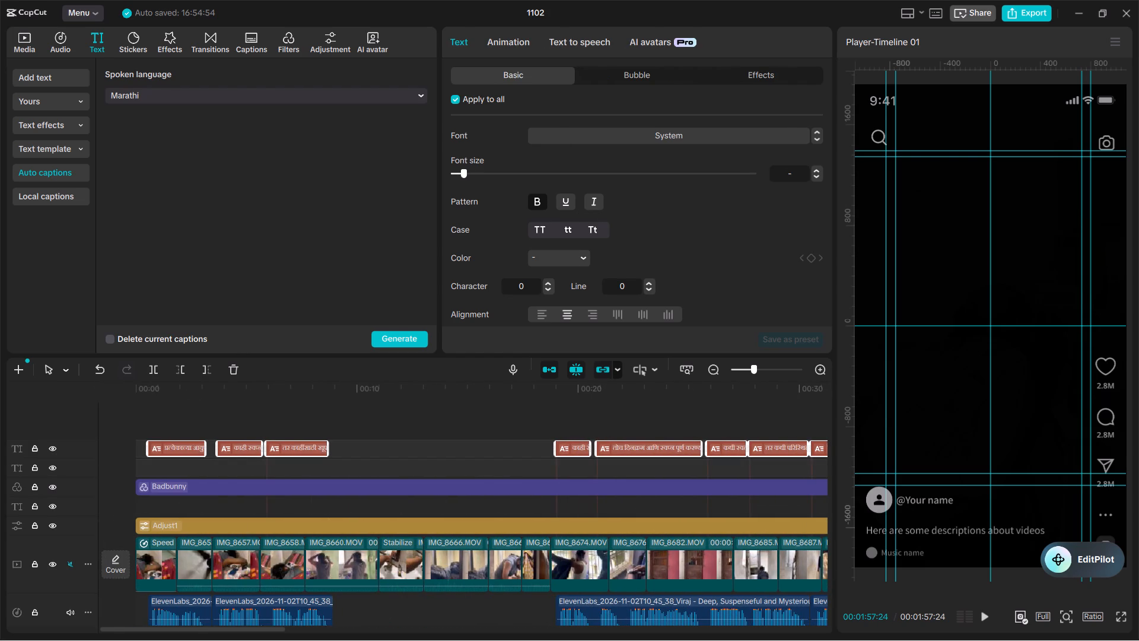
drag(89, 459, 140, 458)
click(528, 49)
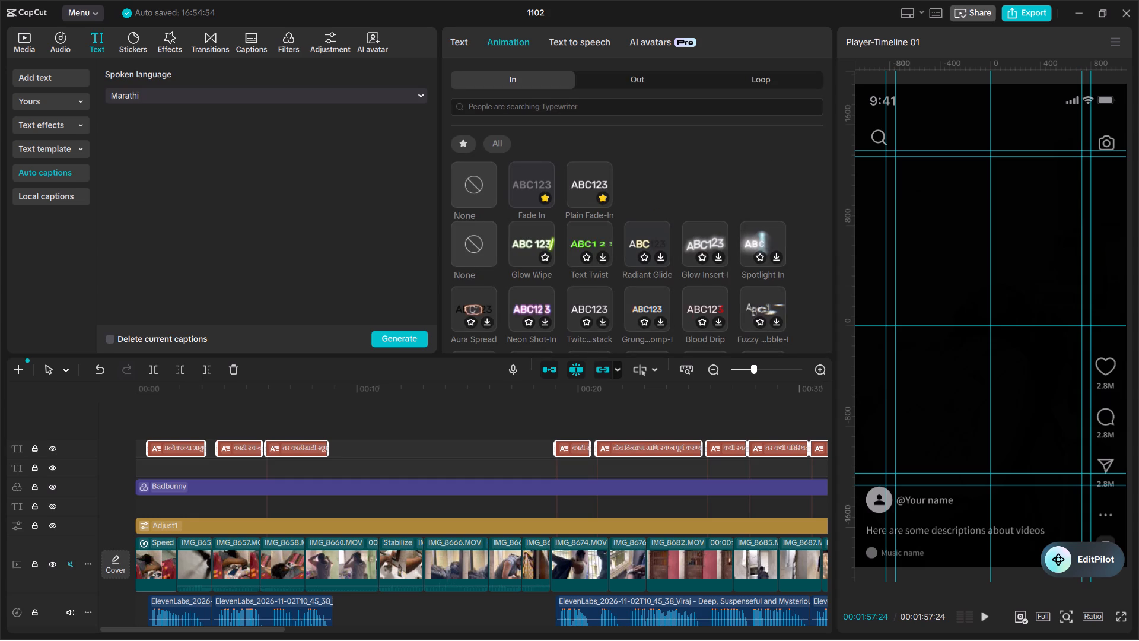
click(534, 177)
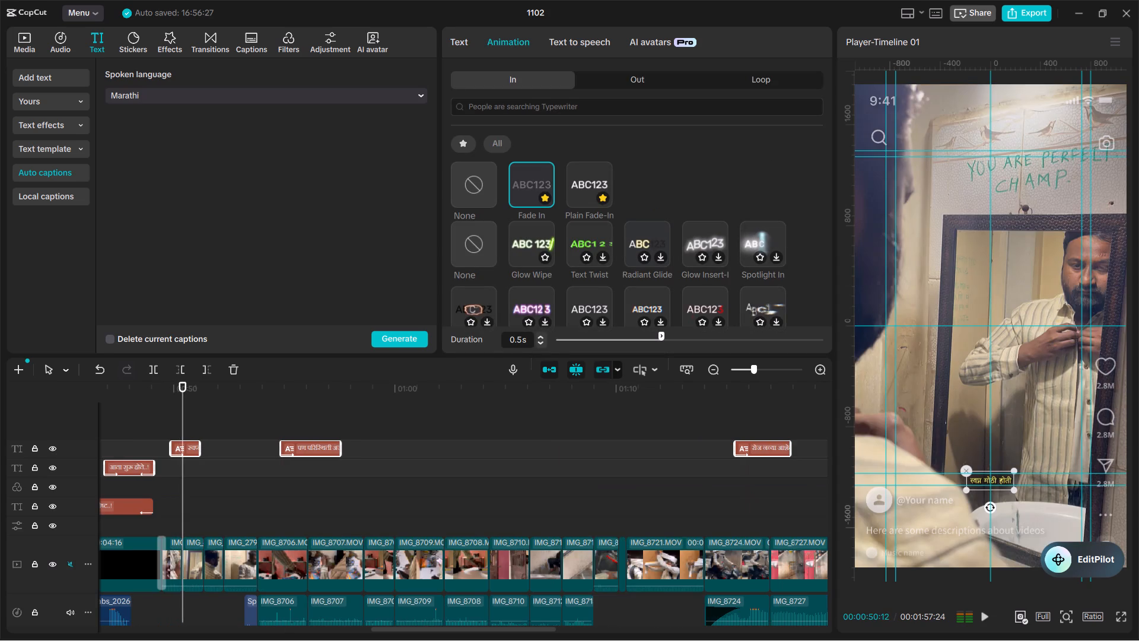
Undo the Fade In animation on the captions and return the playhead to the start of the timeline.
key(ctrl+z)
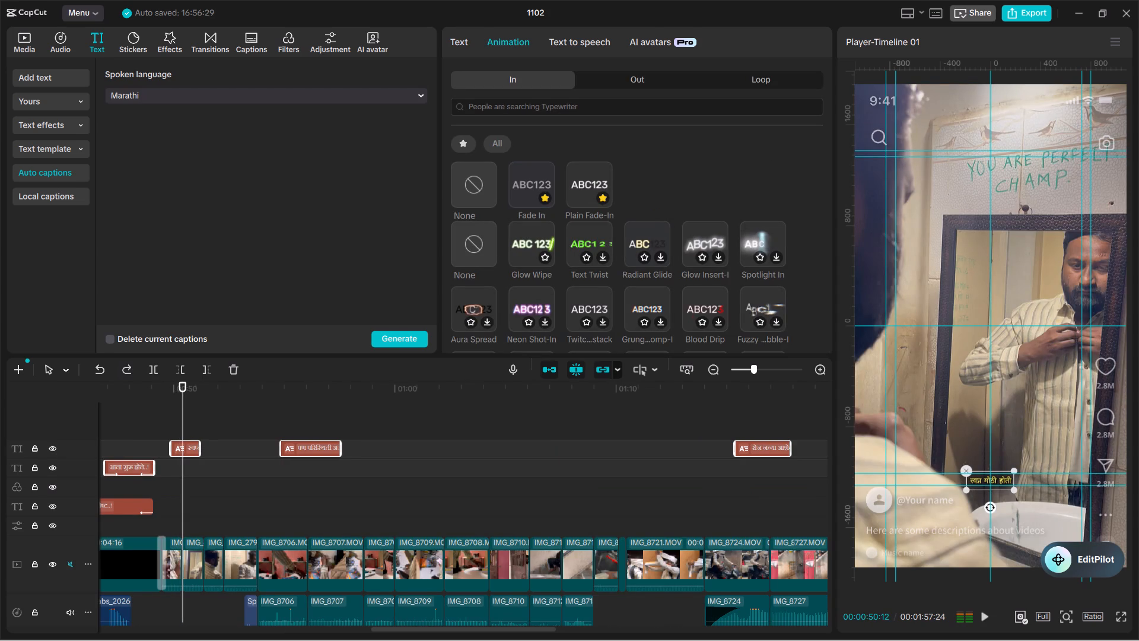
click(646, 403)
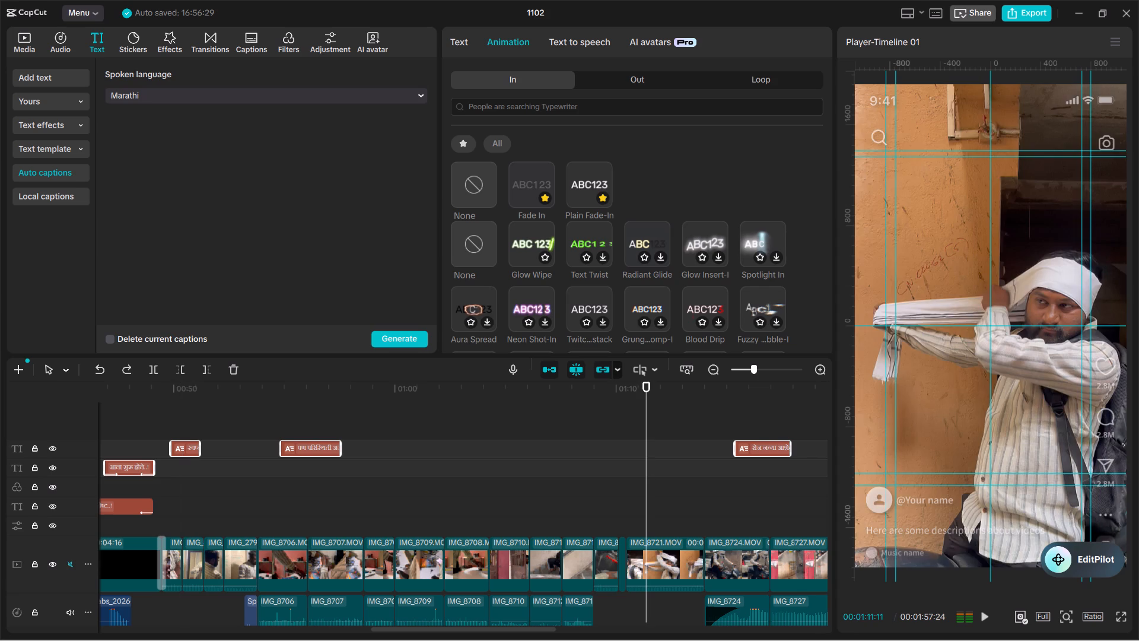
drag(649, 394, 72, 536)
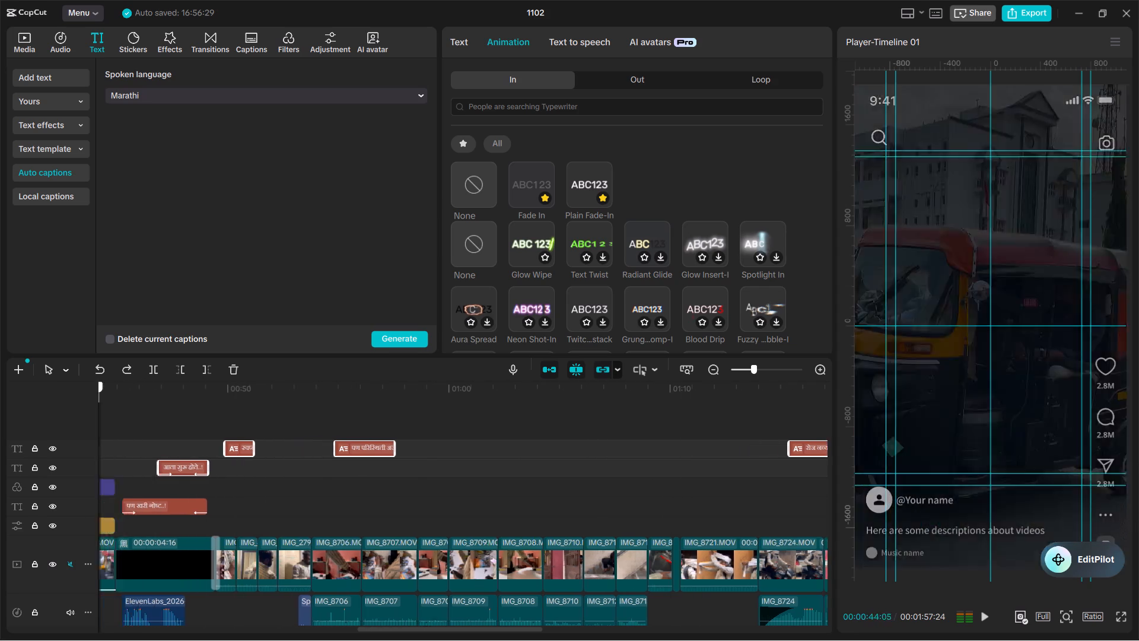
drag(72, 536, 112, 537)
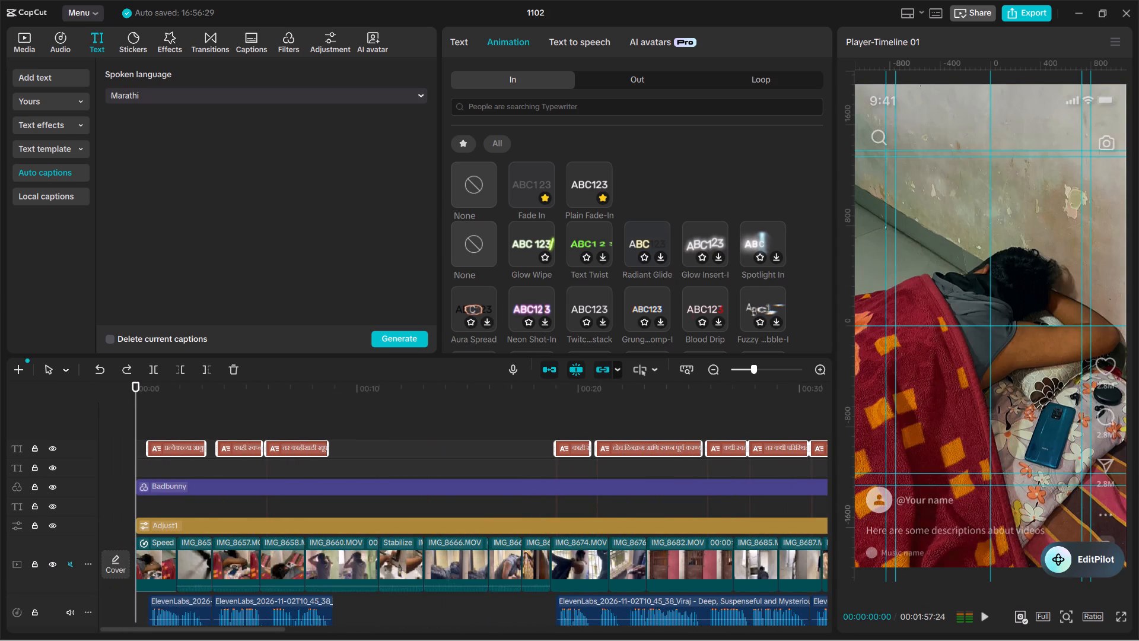
Apply the Fade In entrance animation and the Fade Out exit animation to all selected captions.
click(529, 189)
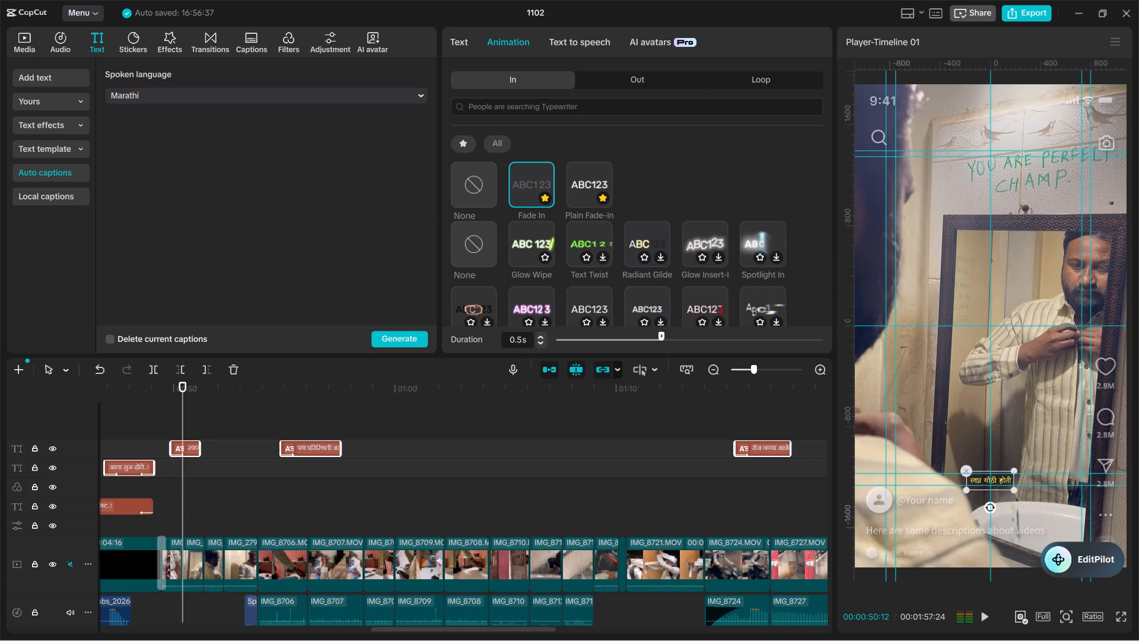
click(629, 82)
click(535, 173)
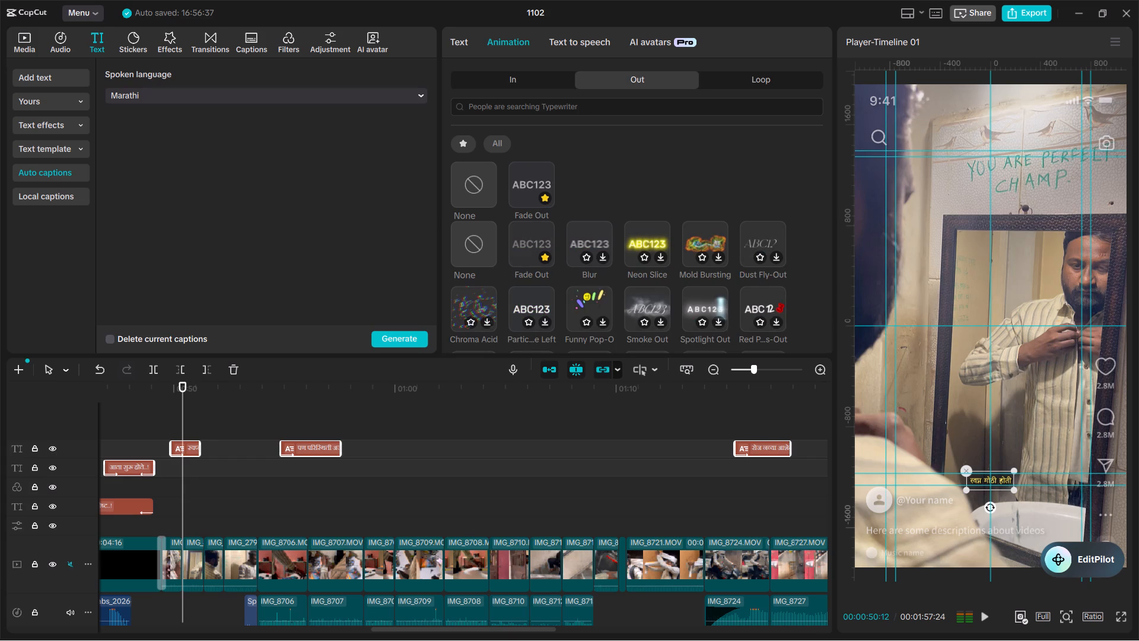
Play the video's first ten seconds or so from the start to check the caption fade animations.
drag(210, 395, 0, 422)
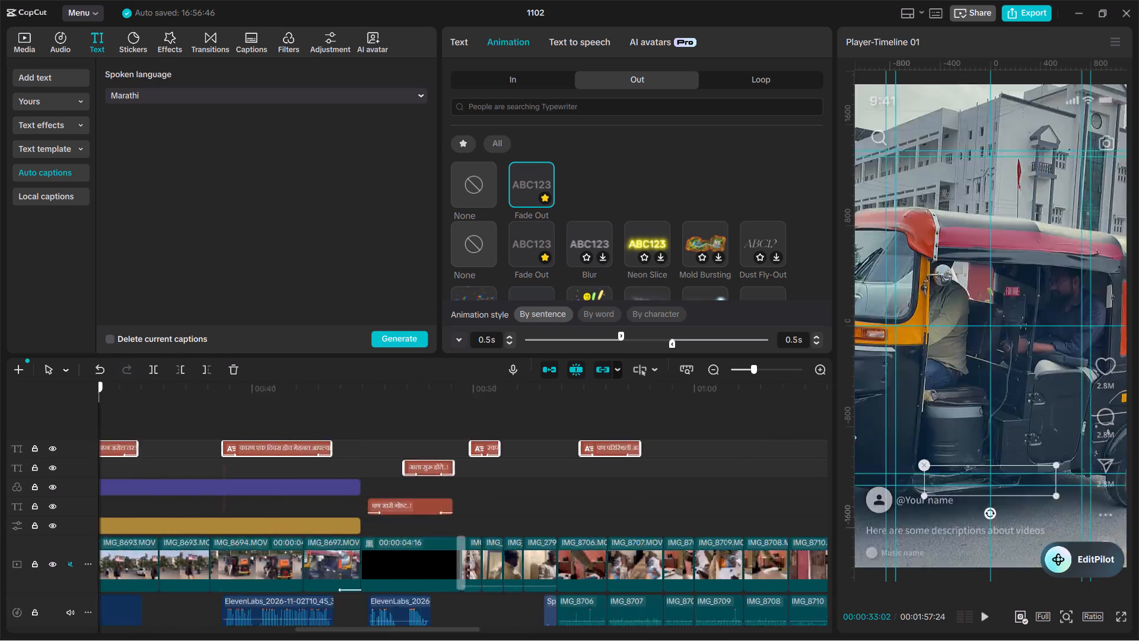
drag(0, 422, 0, 518)
key(space)
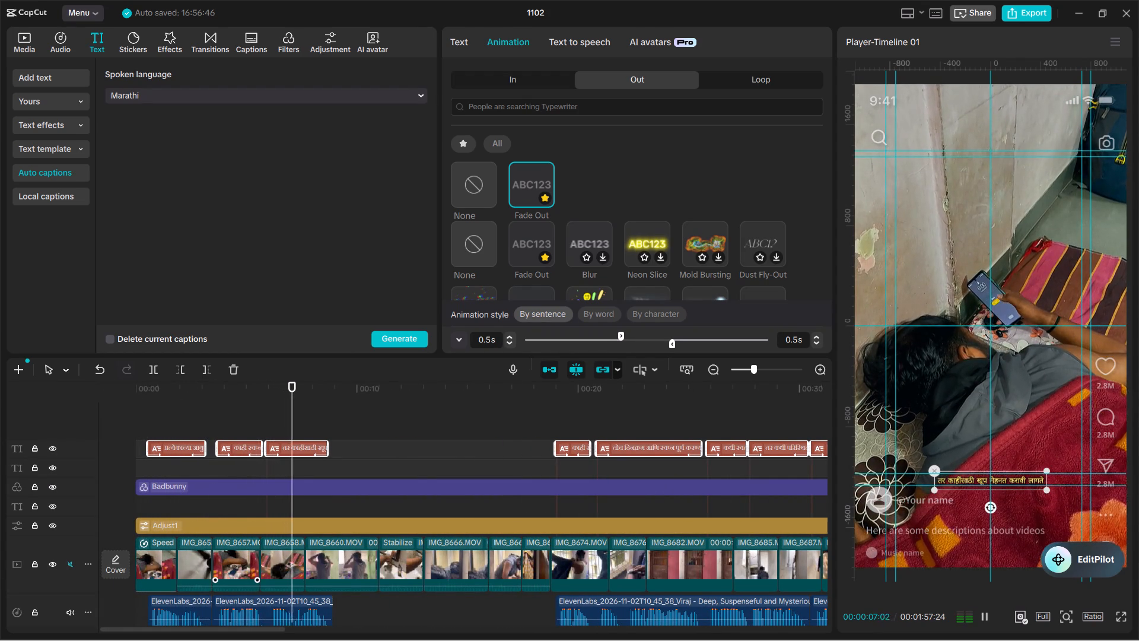
scroll(233, 546, left, 5)
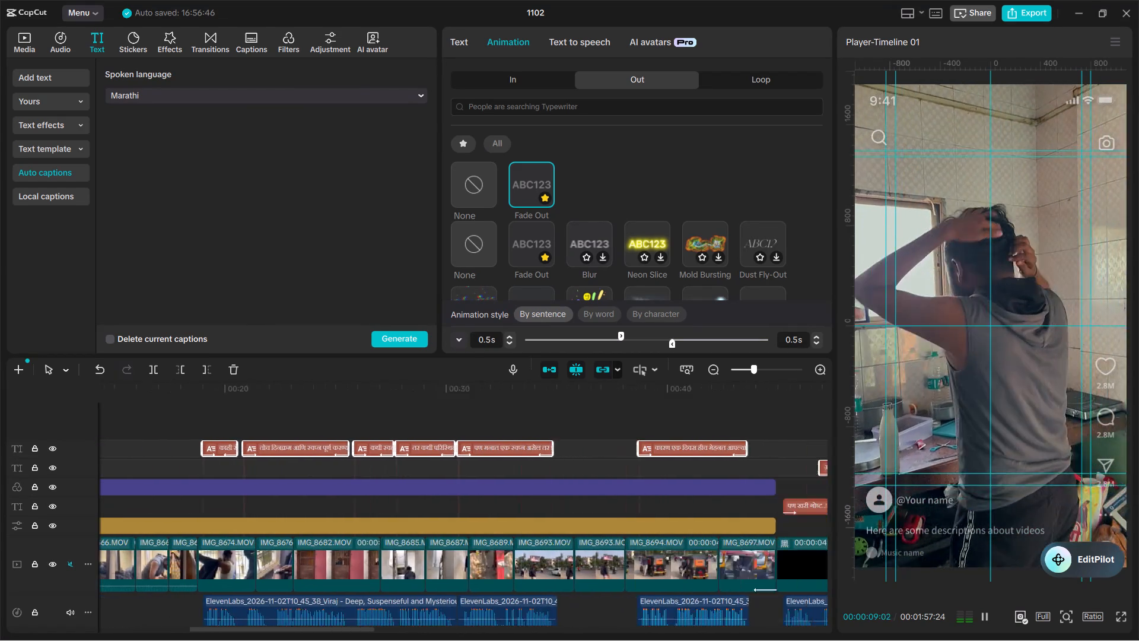
scroll(233, 546, left, 2)
key(space)
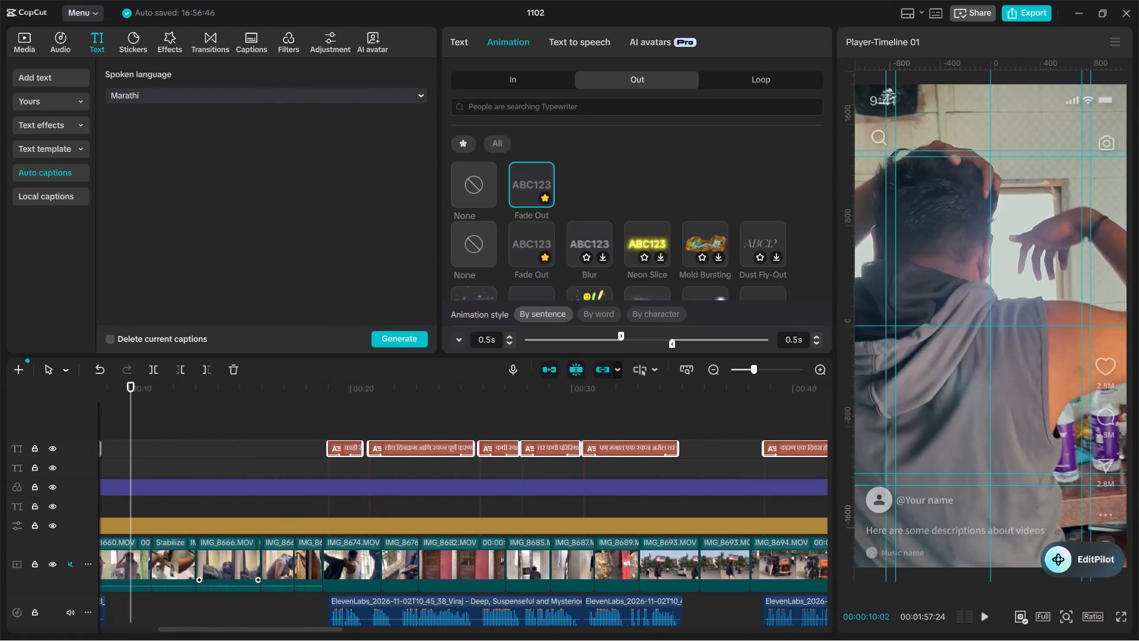
Extend the Badbunny filter from the start of the black title section to the end of the video at 00:01:57:24.
scroll(233, 546, left, 2)
scroll(233, 546, right, 1)
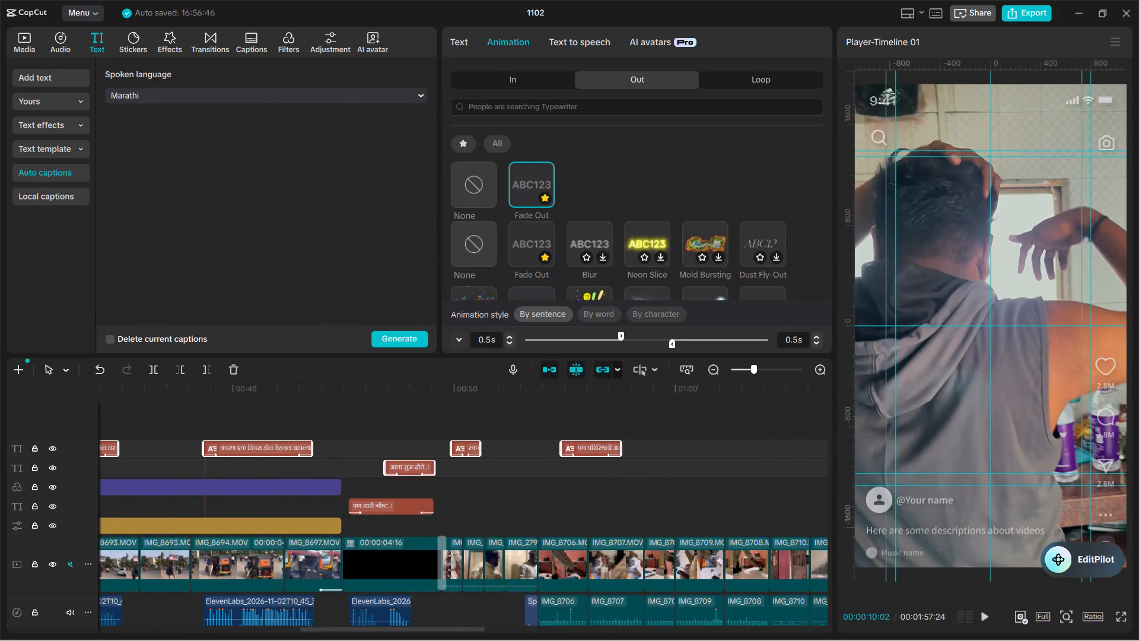
drag(342, 481, 827, 500)
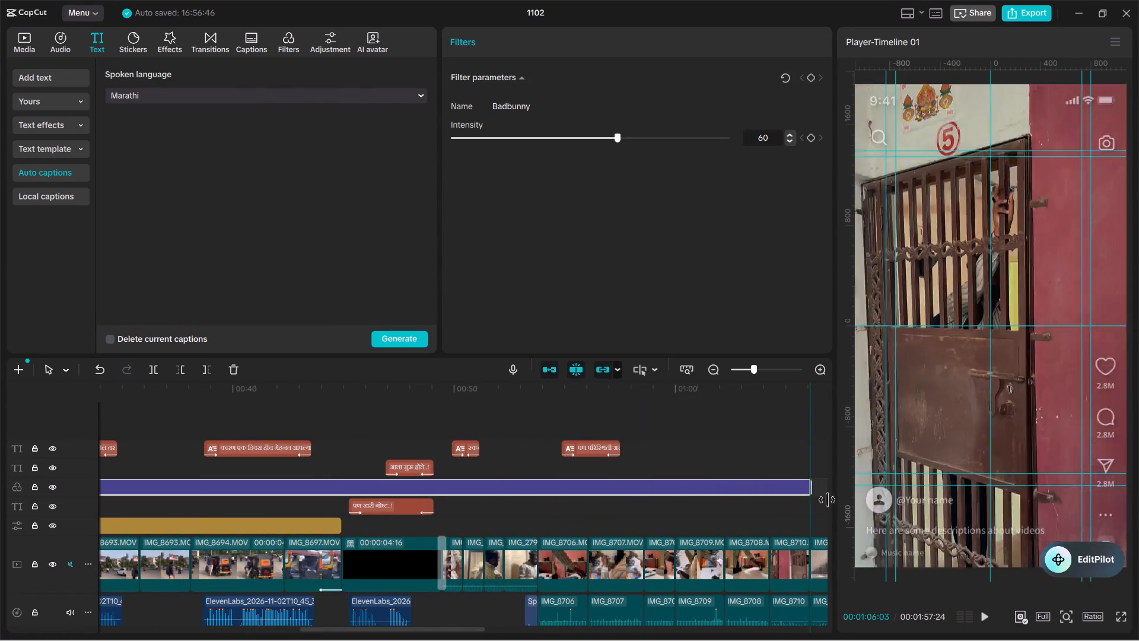
drag(827, 500, 568, 493)
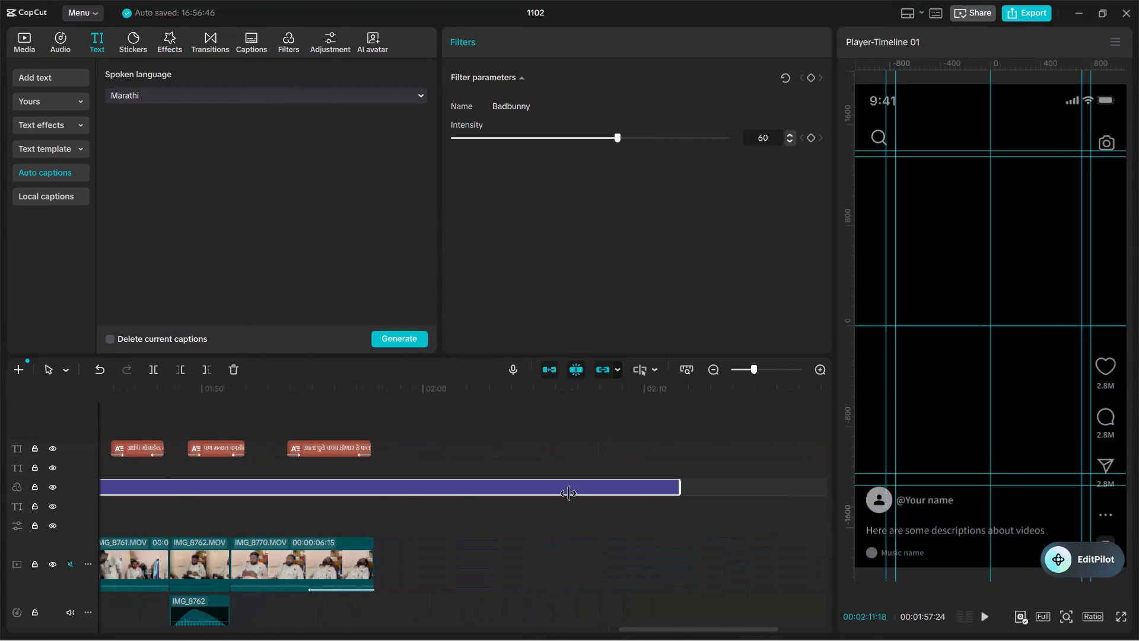
drag(568, 493, 373, 513)
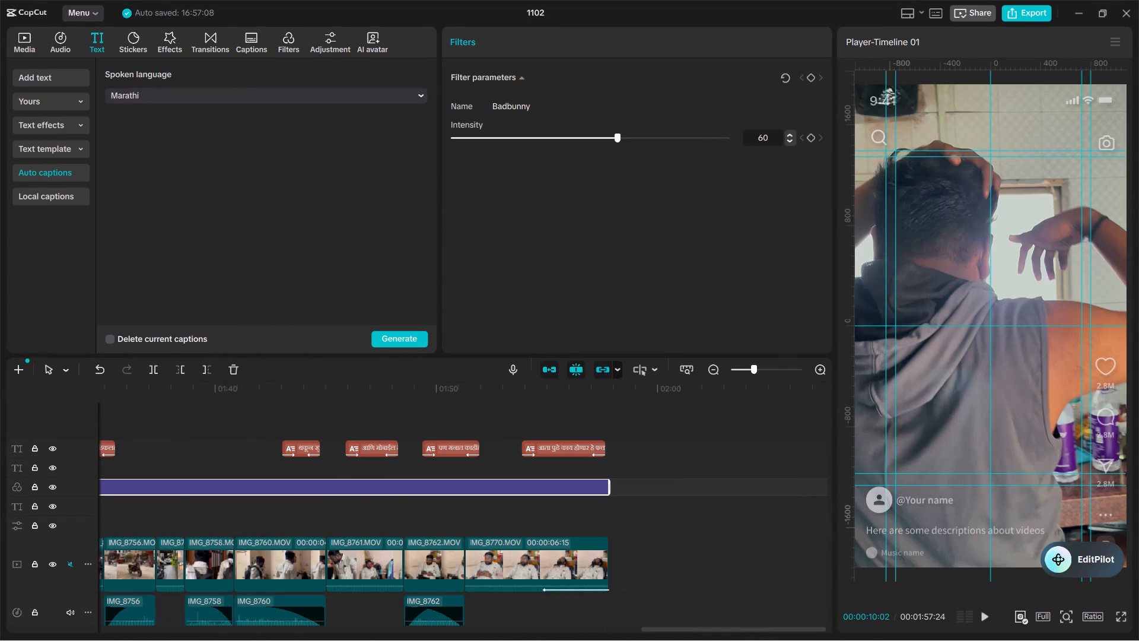
Extend the Adjust1 adjustment layer past the black title section to the end of the last clip, IMG_8770.
scroll(341, 392, right, 13)
drag(324, 395, 149, 487)
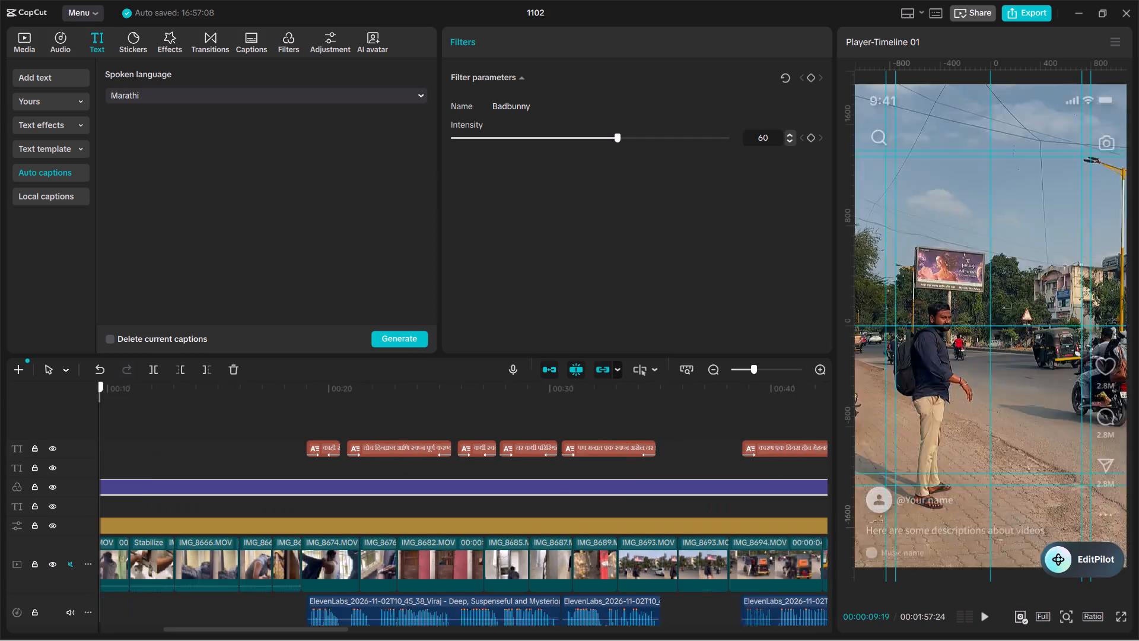
drag(149, 487, 668, 464)
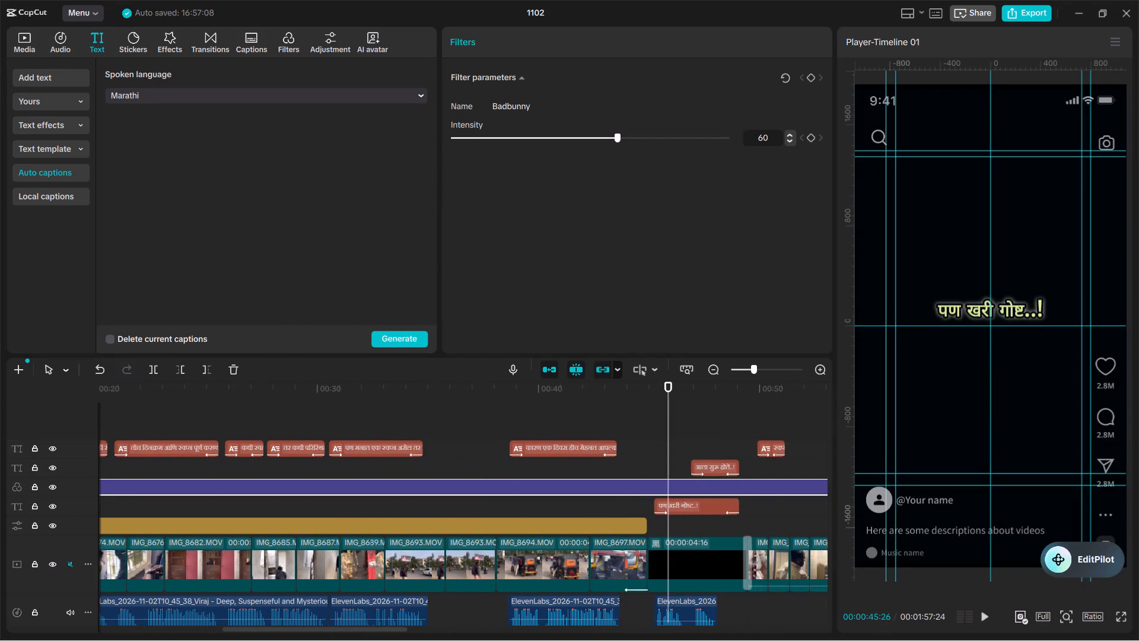
drag(647, 523, 843, 519)
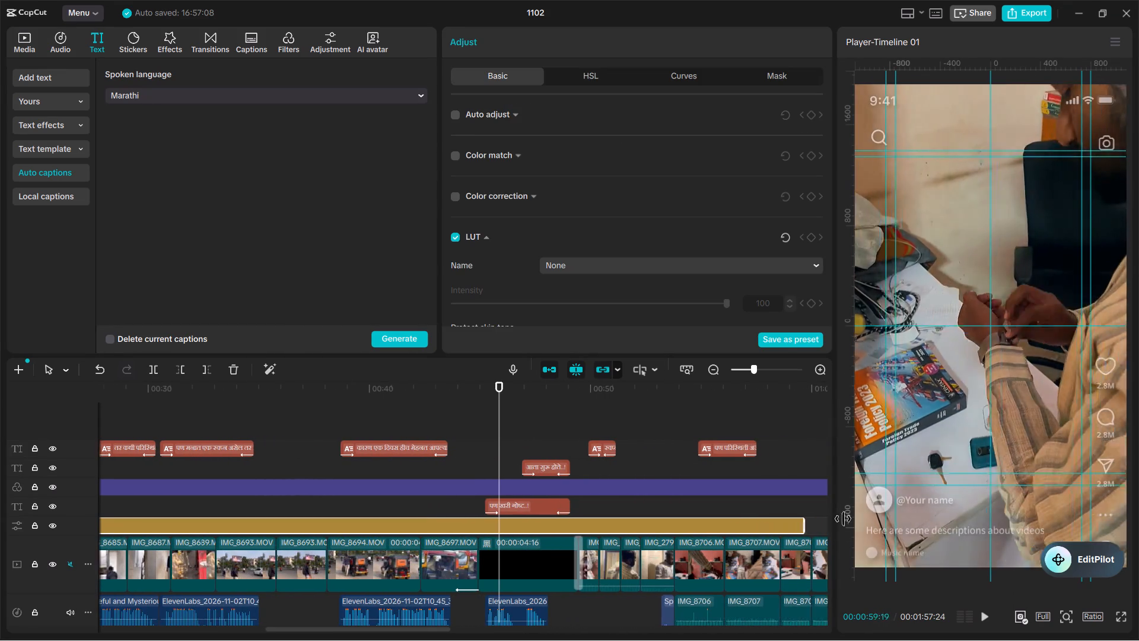
drag(843, 519, 787, 484)
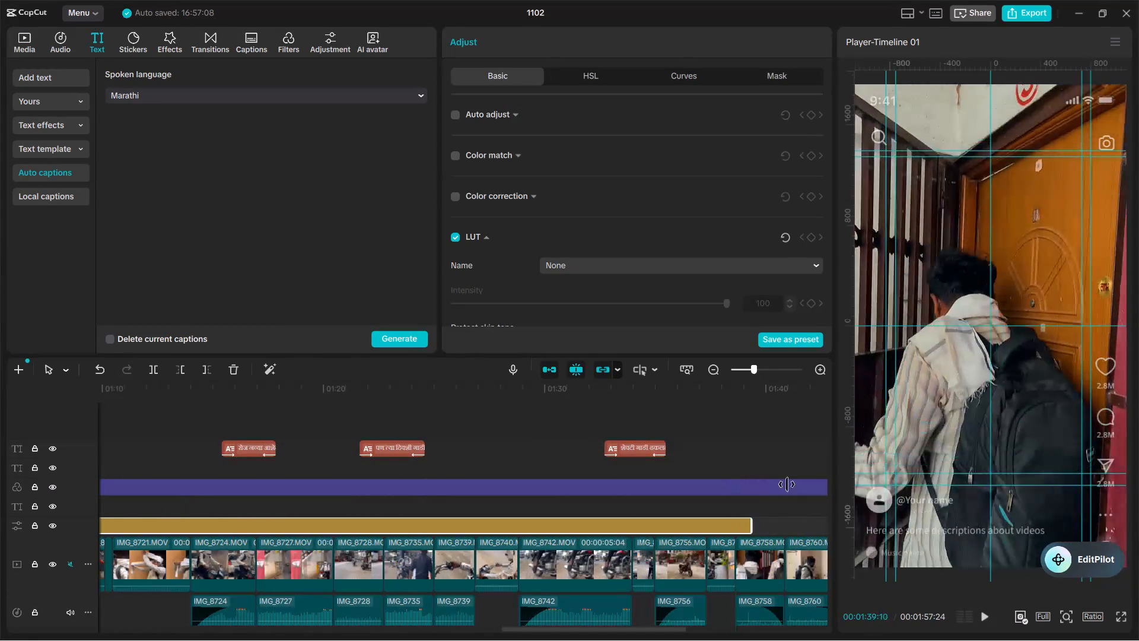
drag(787, 484, 464, 464)
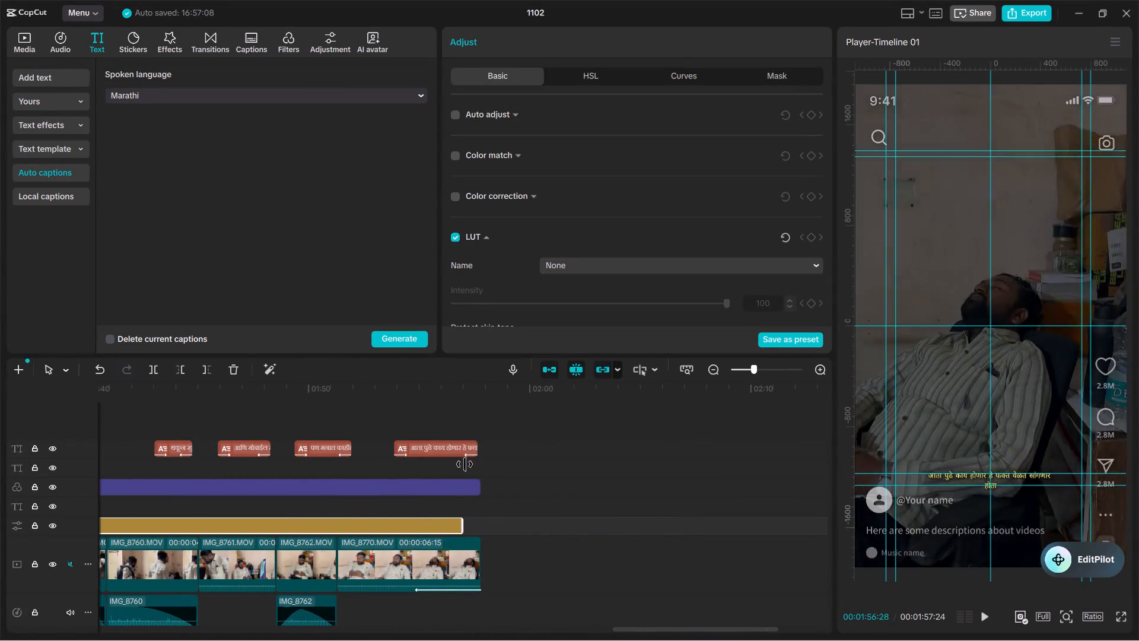
drag(464, 464, 476, 469)
Play the section around 00:00:28 to review the captions over the graded footage.
drag(568, 396, 622, 350)
key(space)
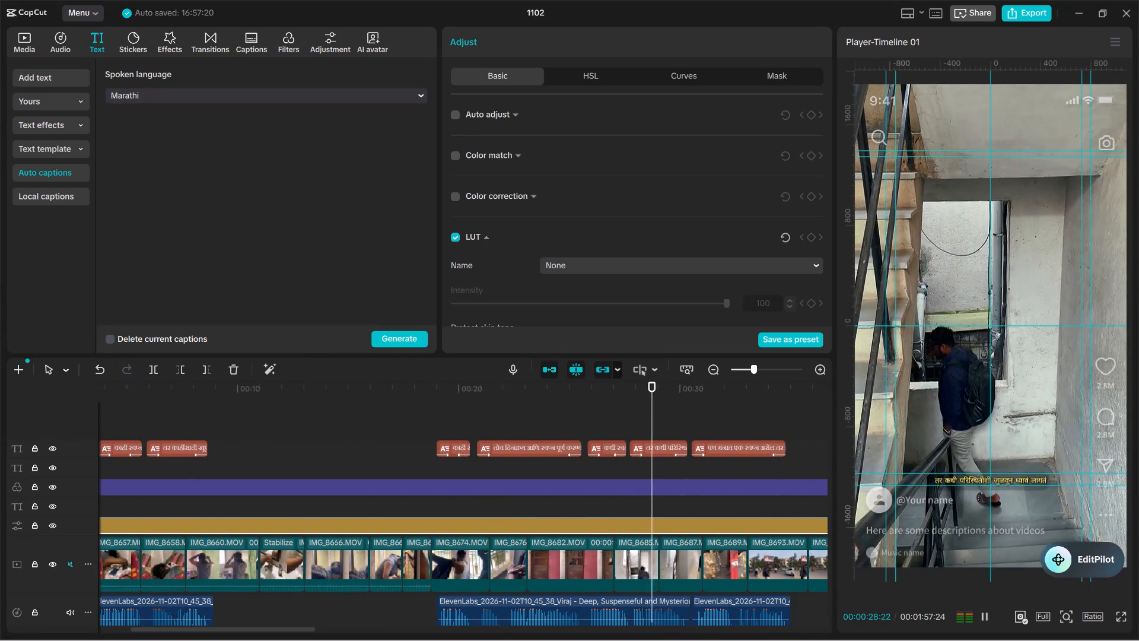
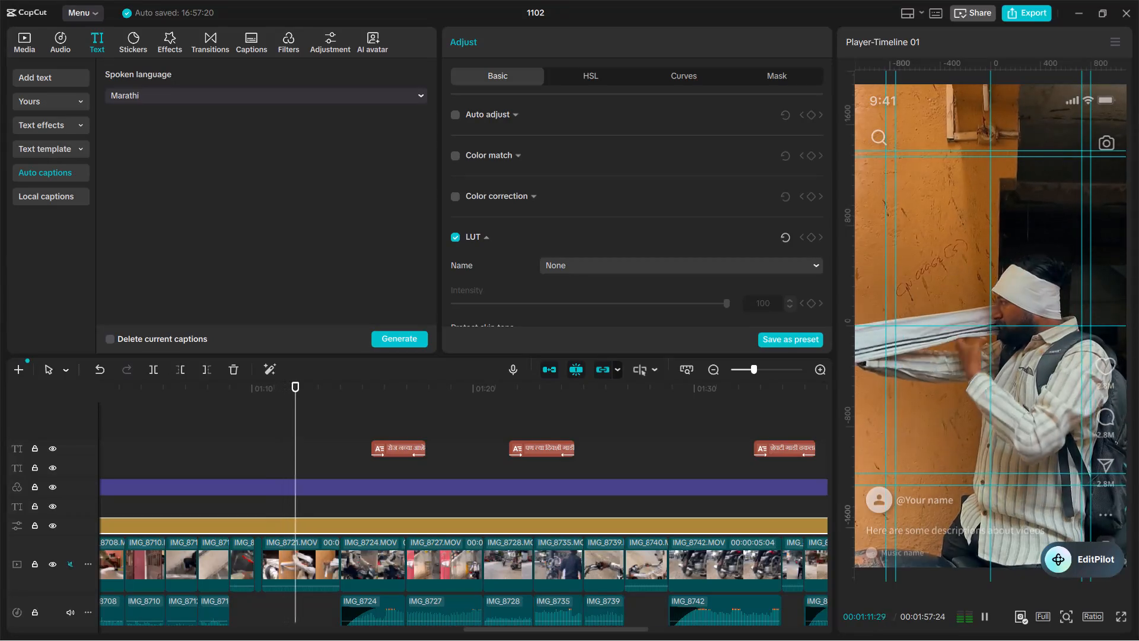
Open the export settings for the finished timeline and name the output file "1102 final video".
click(1032, 8)
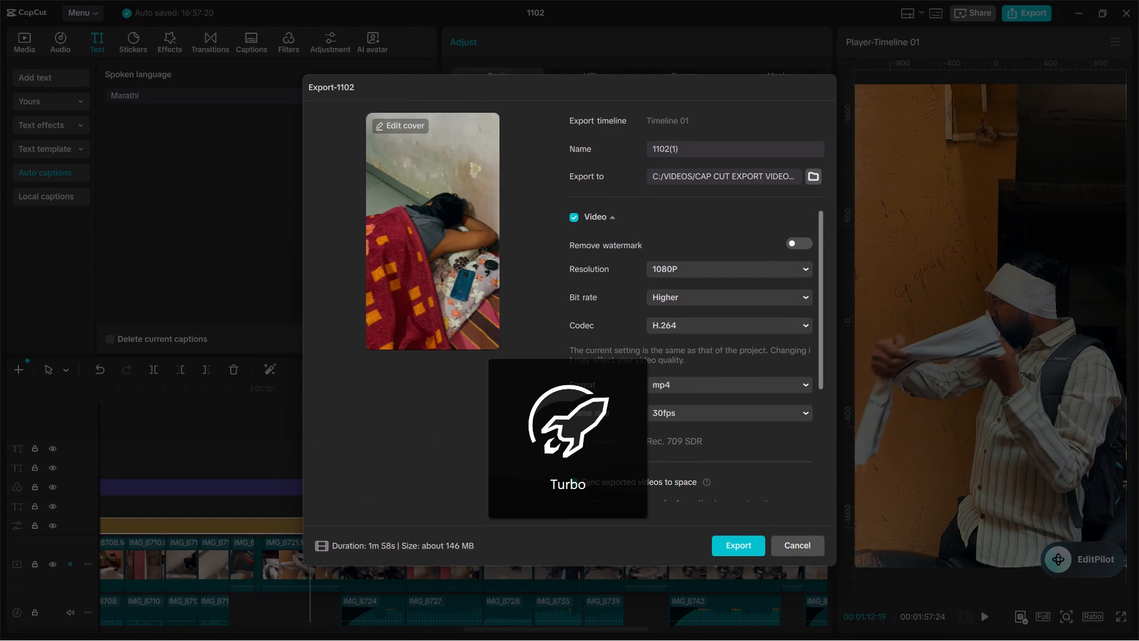
click(758, 149)
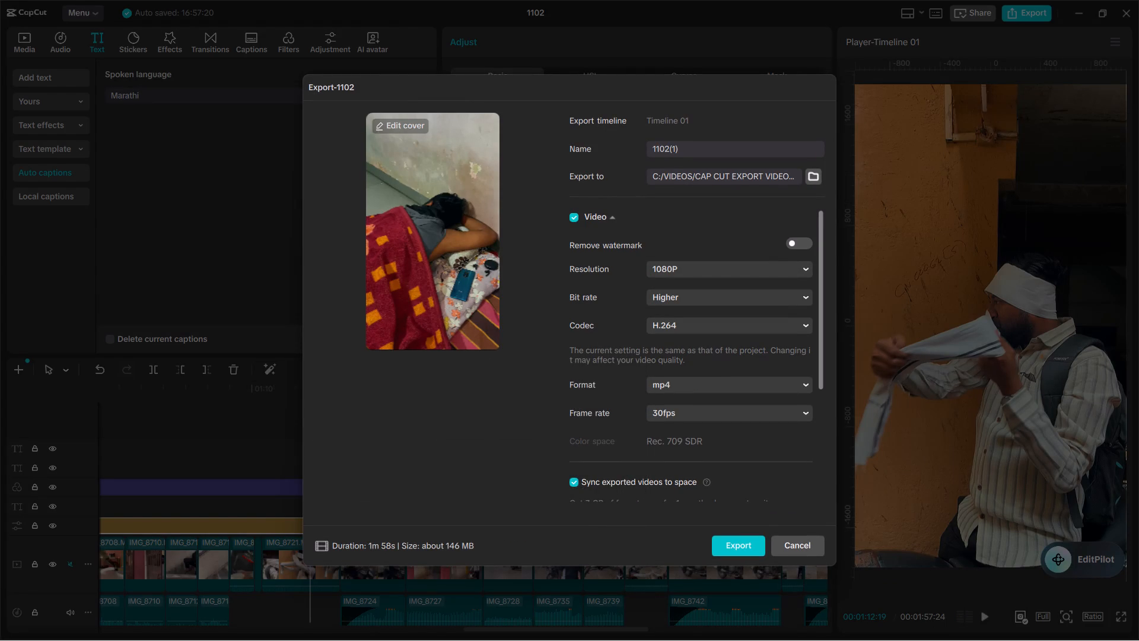
key(BackSpace)
key(BackSpace)
key(BackSpace)
key(space)
text(final)
key(space)
text(video)
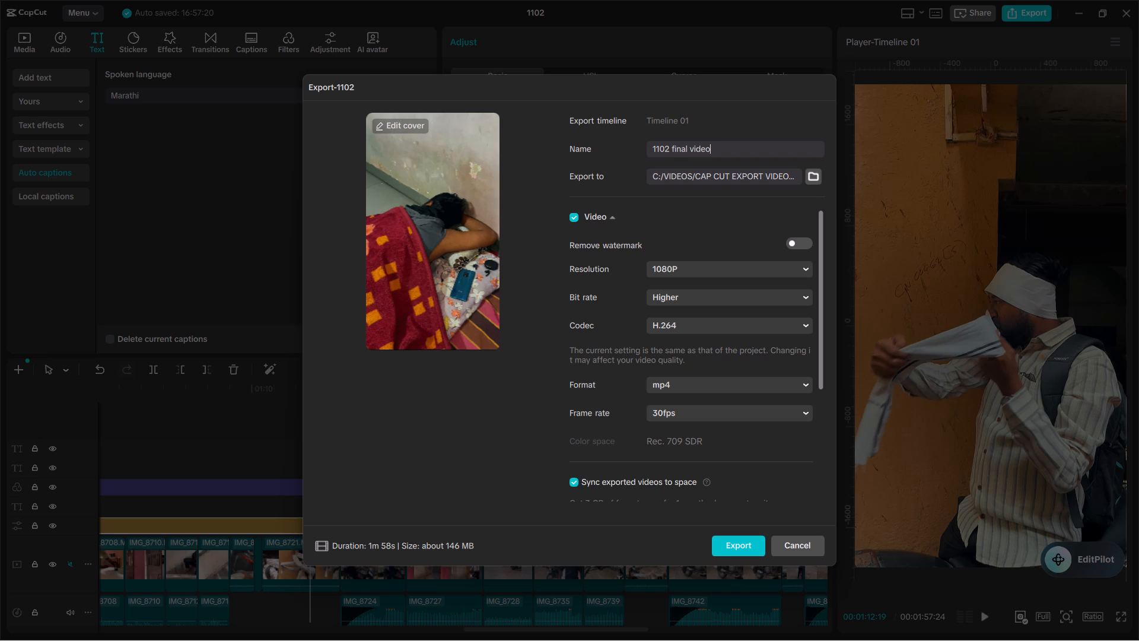
Set the export frame rate to 60fps and start exporting the video.
click(718, 415)
click(695, 573)
click(745, 553)
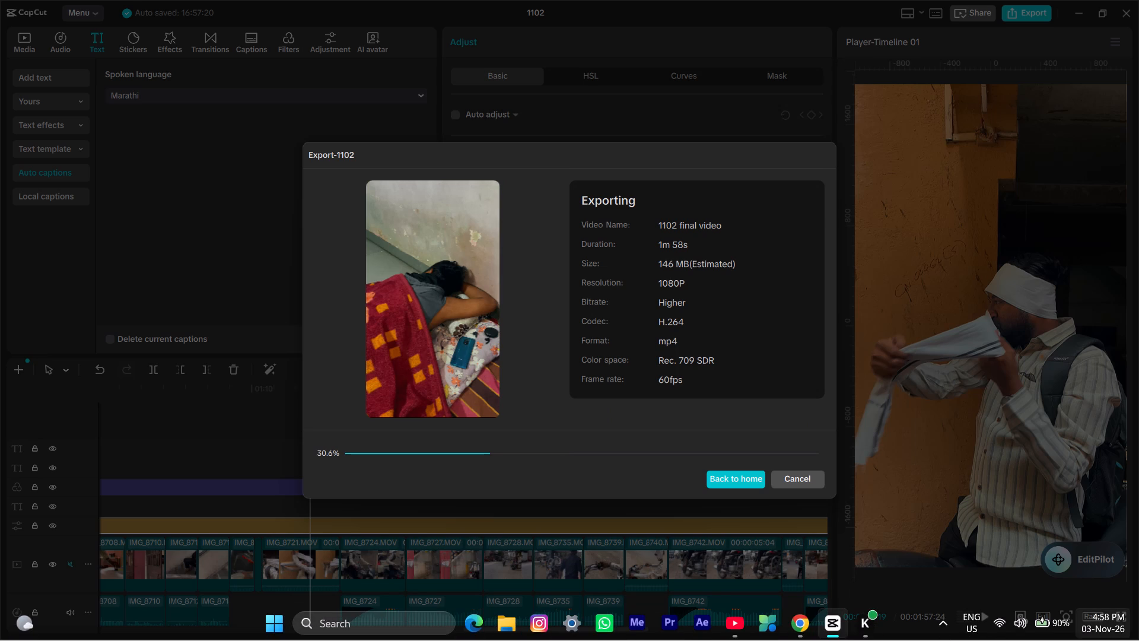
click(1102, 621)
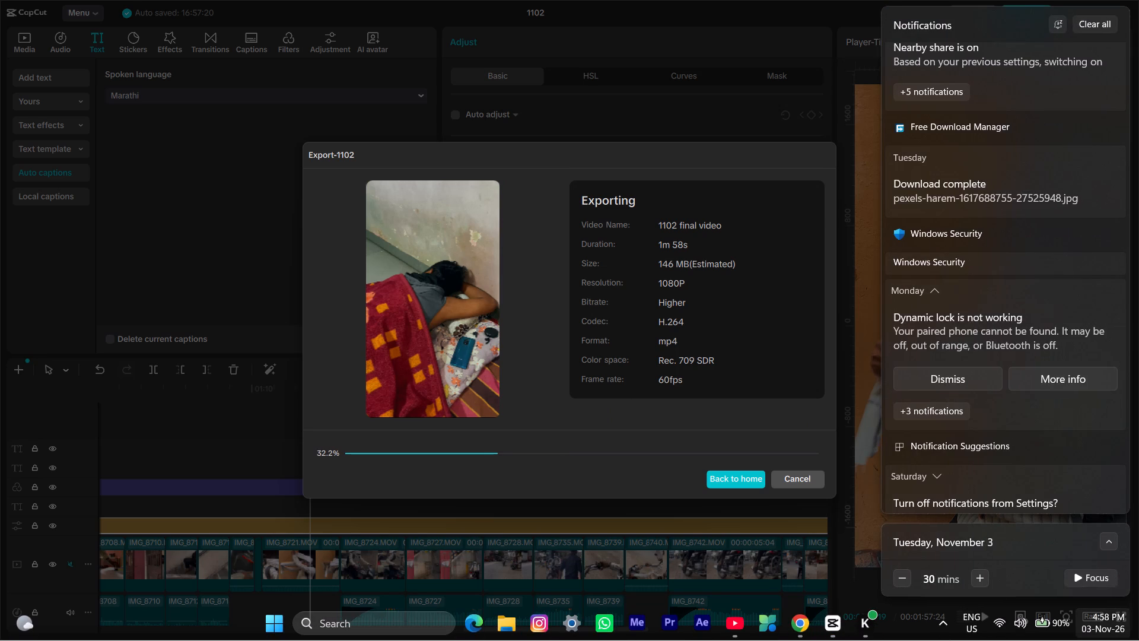
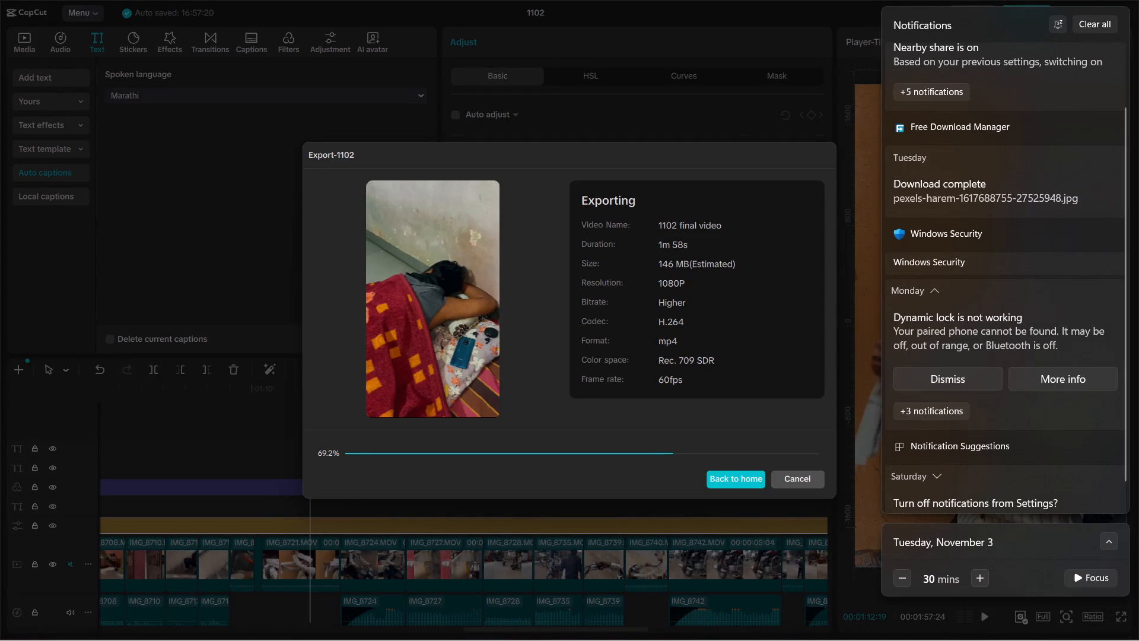
Close the Windows notification center and return to the running export of the video.
click(848, 104)
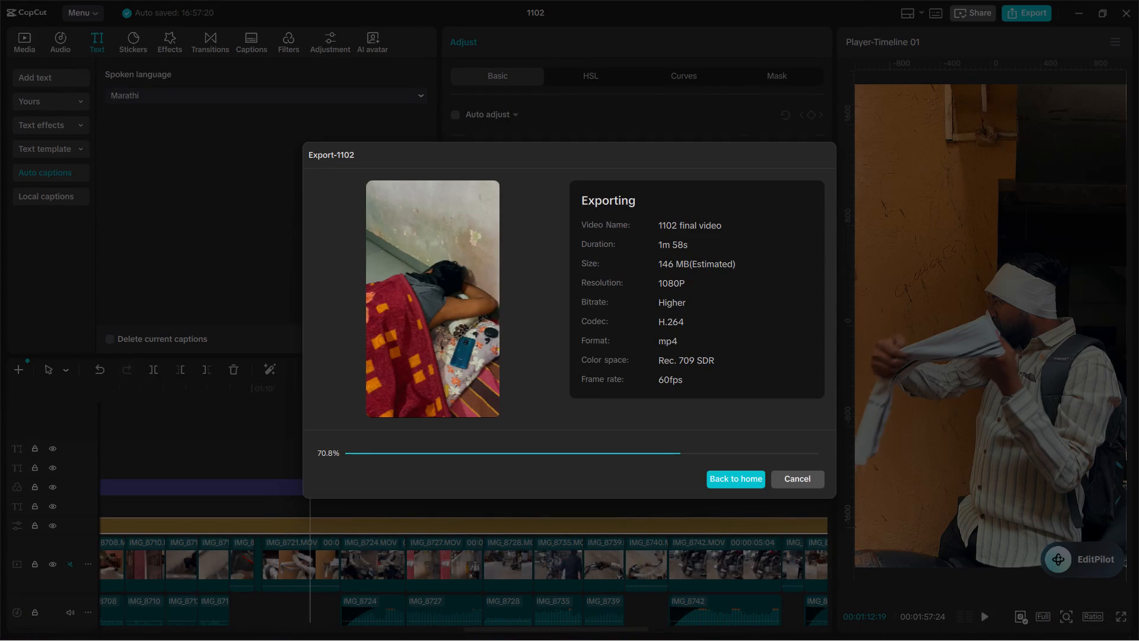
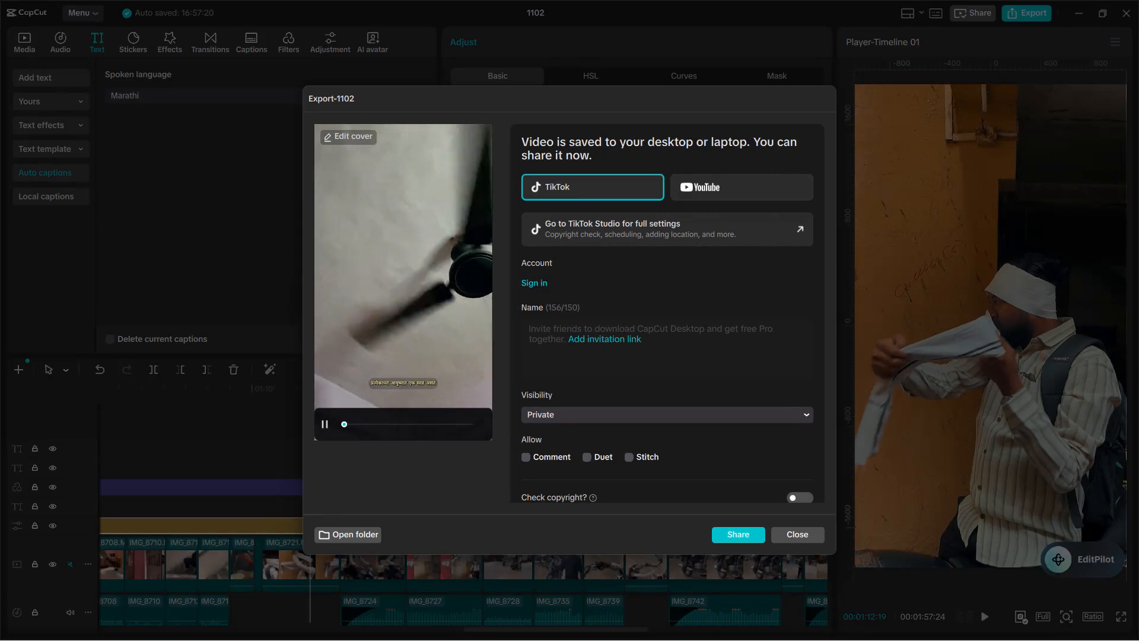
Close the finished export window without sharing the video and return to the 1102 project's timeline.
click(815, 532)
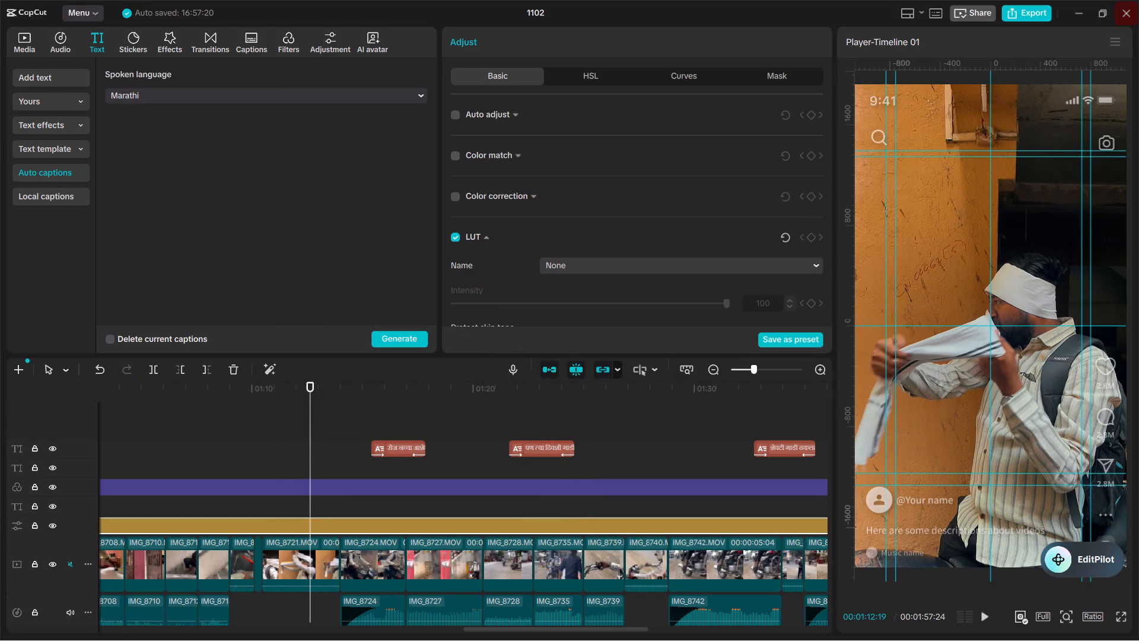
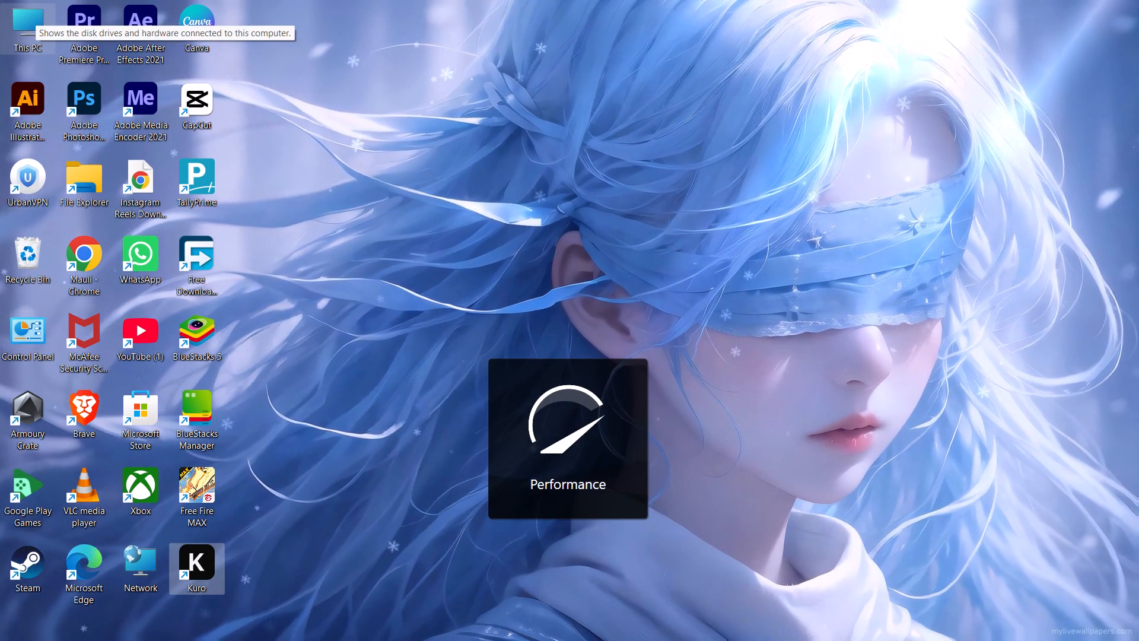
In File Explorer, open the CAP CUT EXPORT VIDEO folder inside VIDEOS on the C: drive.
double_click(36, 13)
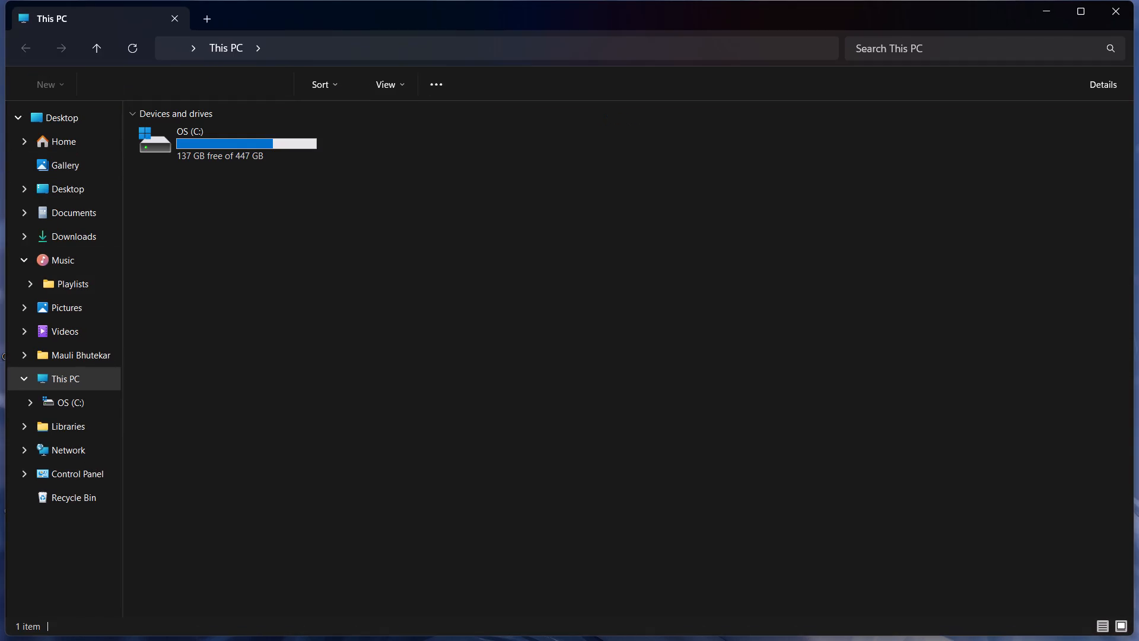
double_click(230, 147)
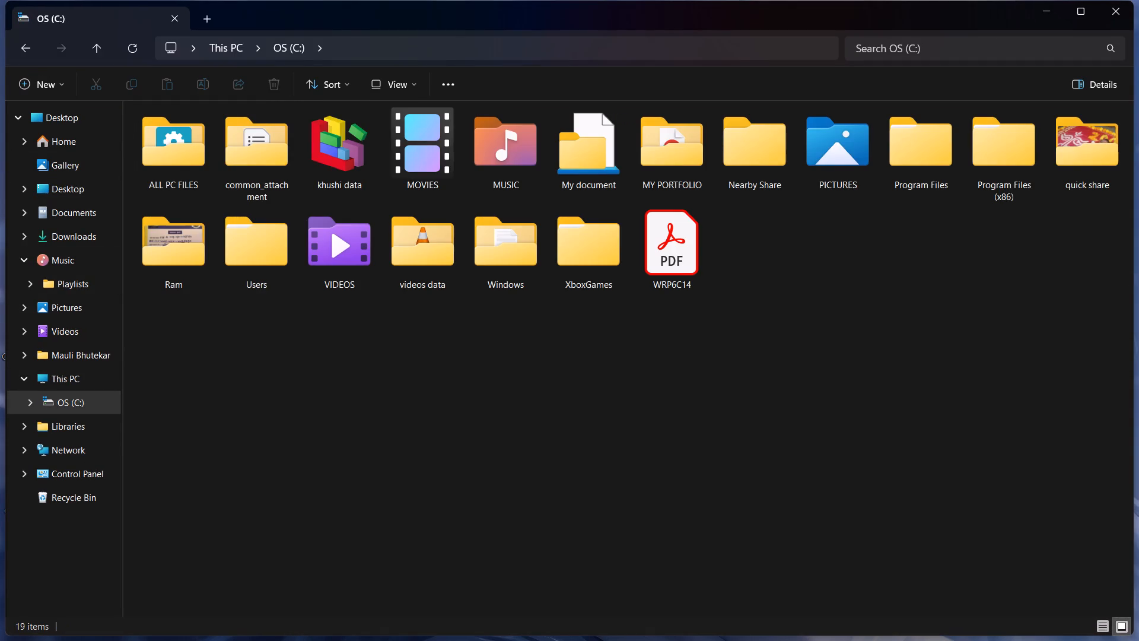
click(302, 253)
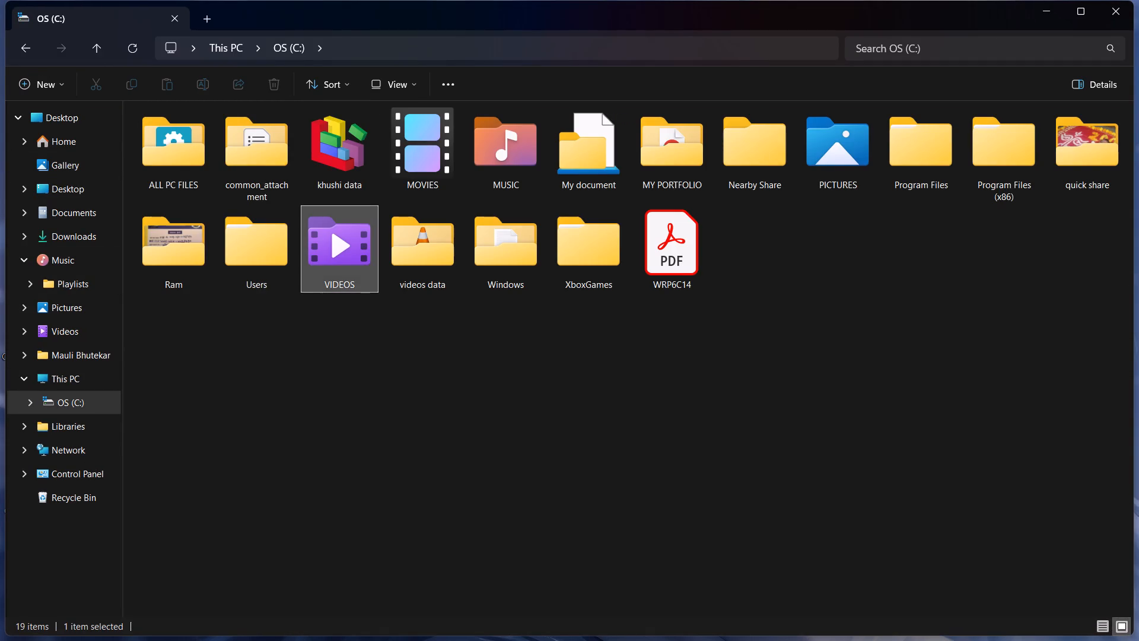
double_click(302, 253)
double_click(333, 141)
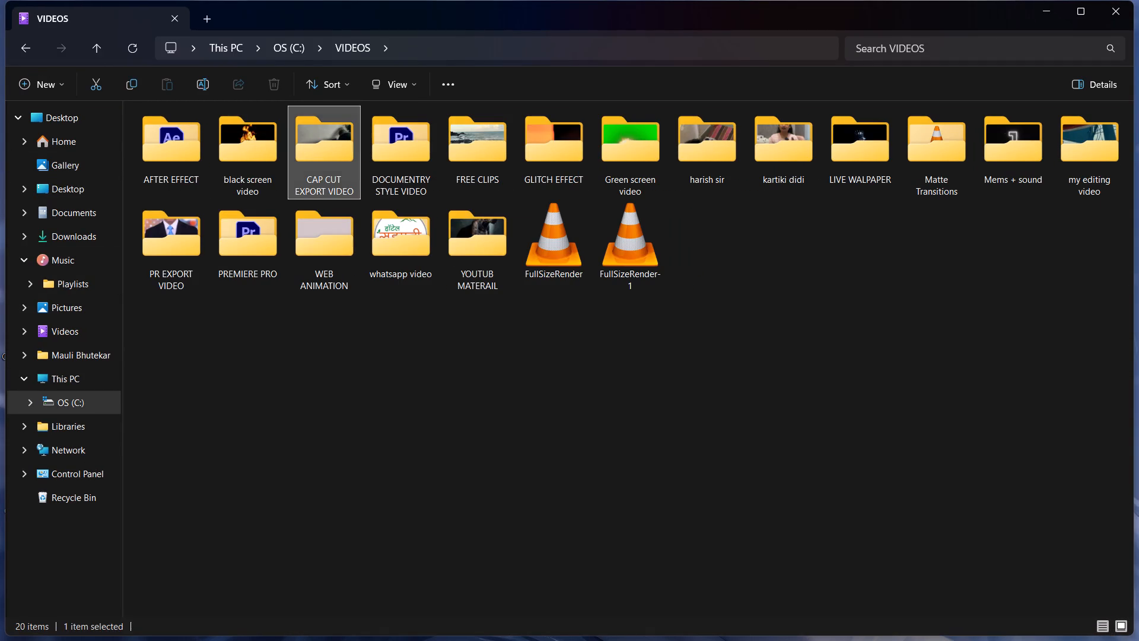
Play the exported "1102 final video" full screen in VLC media player to review it.
scroll(683, 442, down, 1)
ctrl+scroll(683, 442, up, 1)
ctrl+scroll(683, 442, down, 1)
double_click(836, 423)
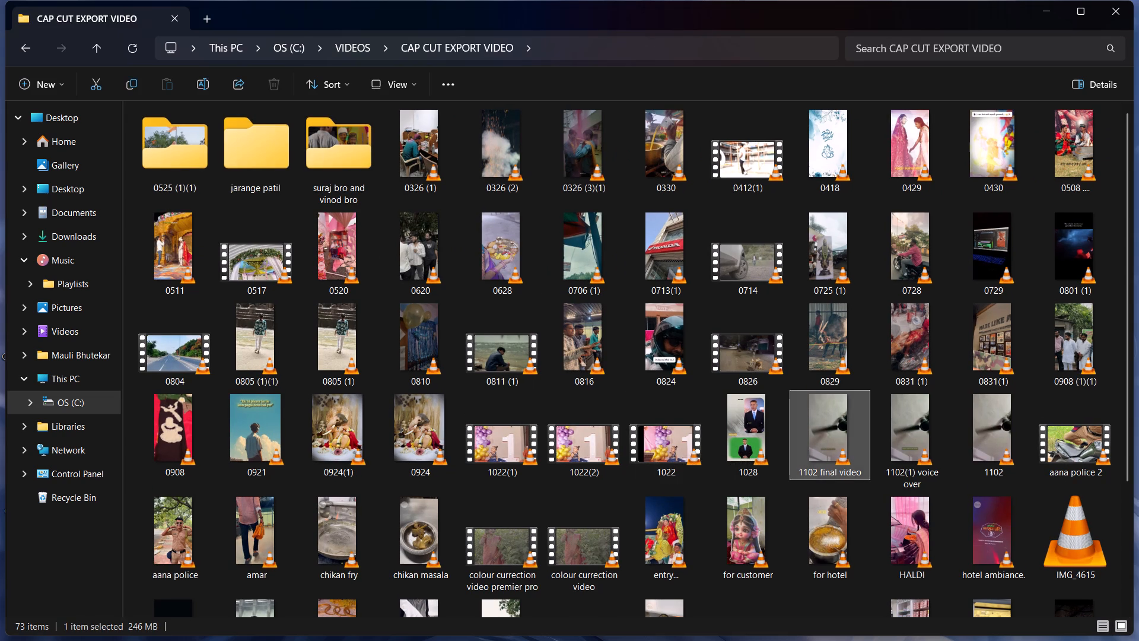
double_click(715, 405)
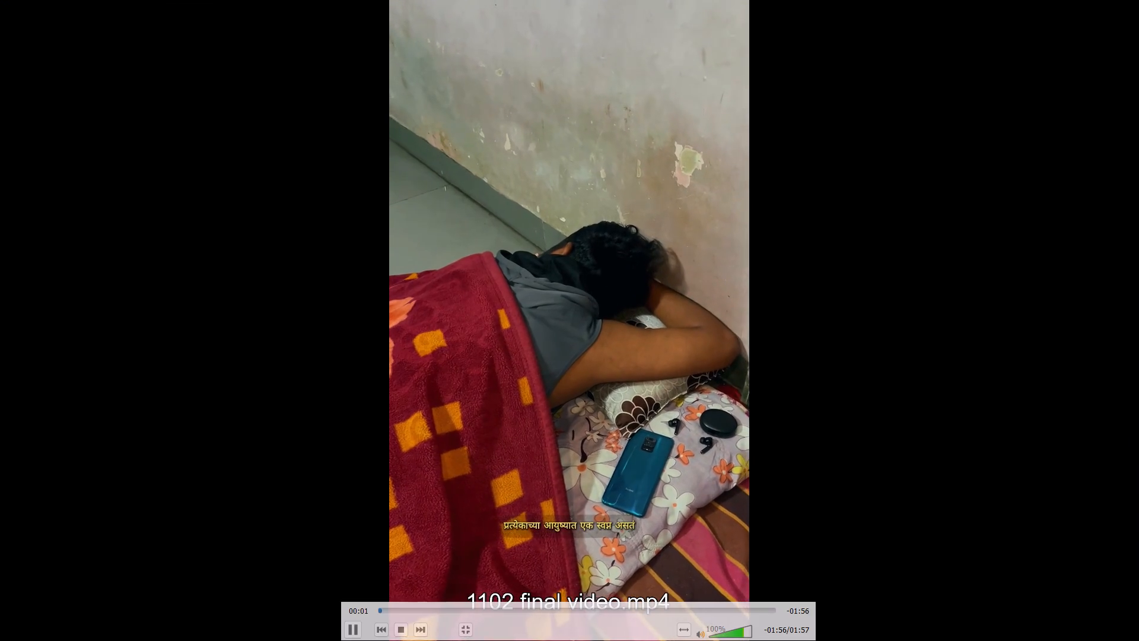
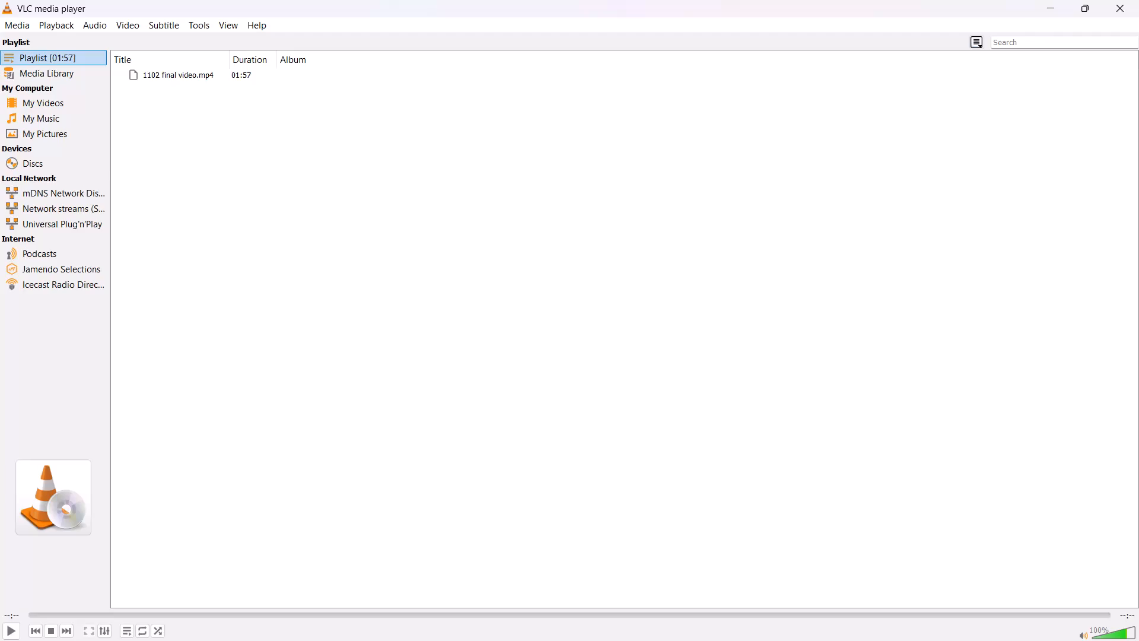
Close VLC media player and return to the CAP CUT EXPORT VIDEO folder.
click(1138, 0)
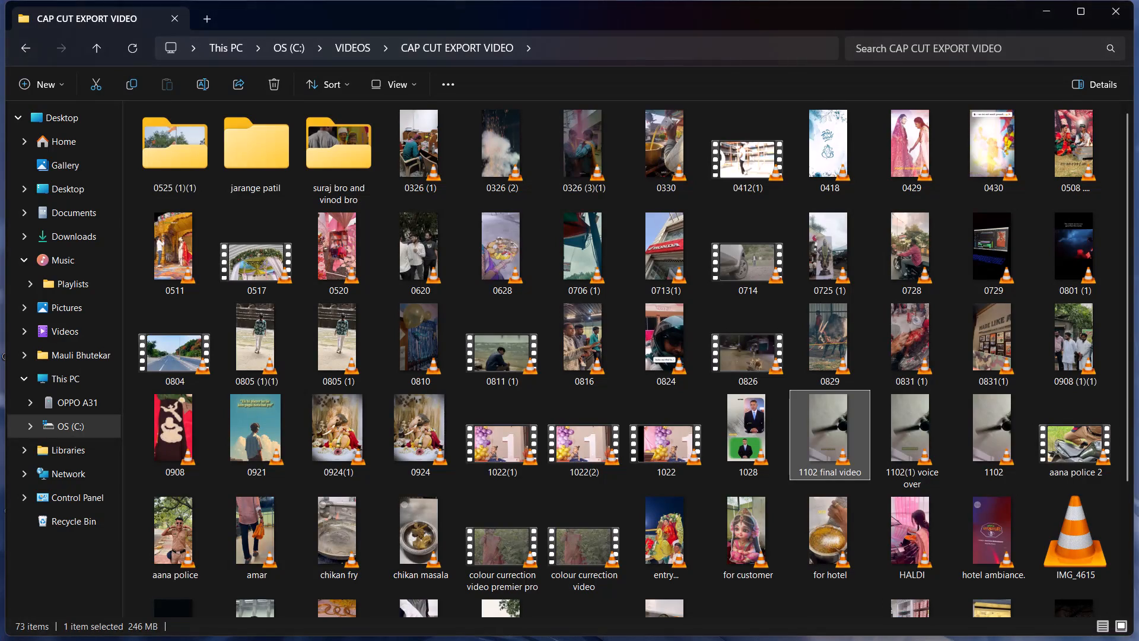
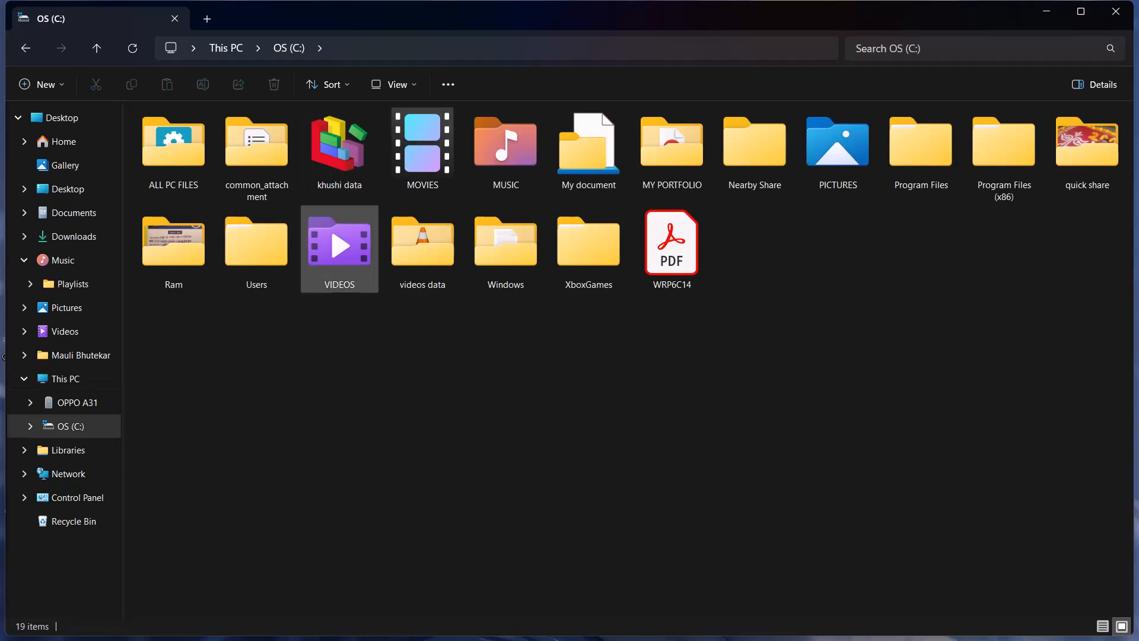
Copy the "1102 final video" file from the CAP CUT EXPORT VIDEO folder inside VIDEOS on the OS (C:) drive.
double_click(306, 229)
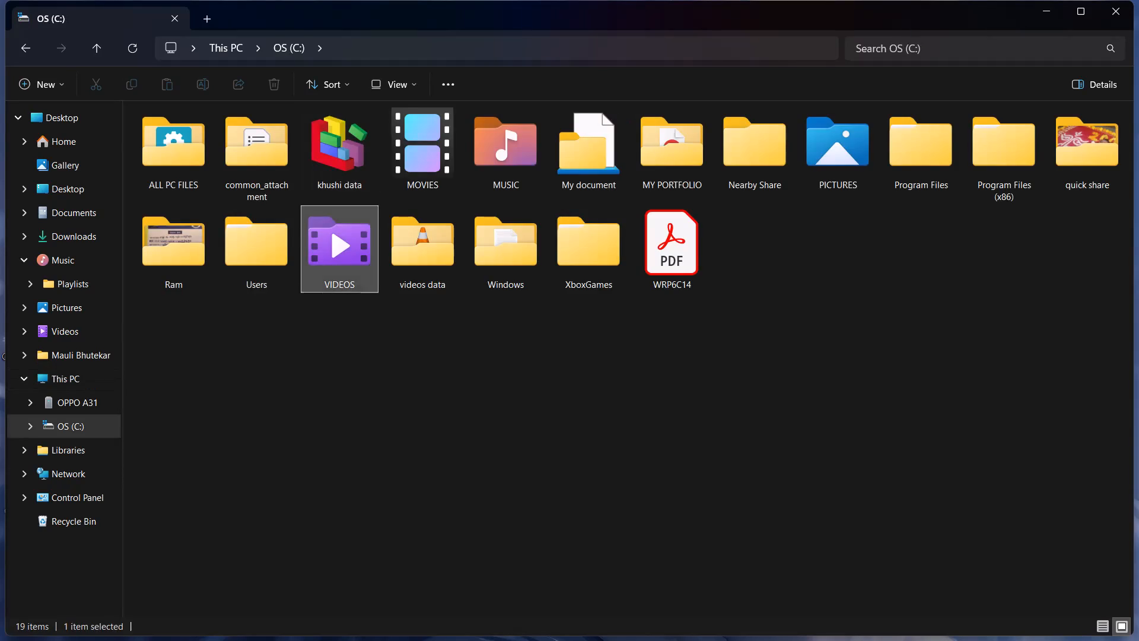
double_click(309, 150)
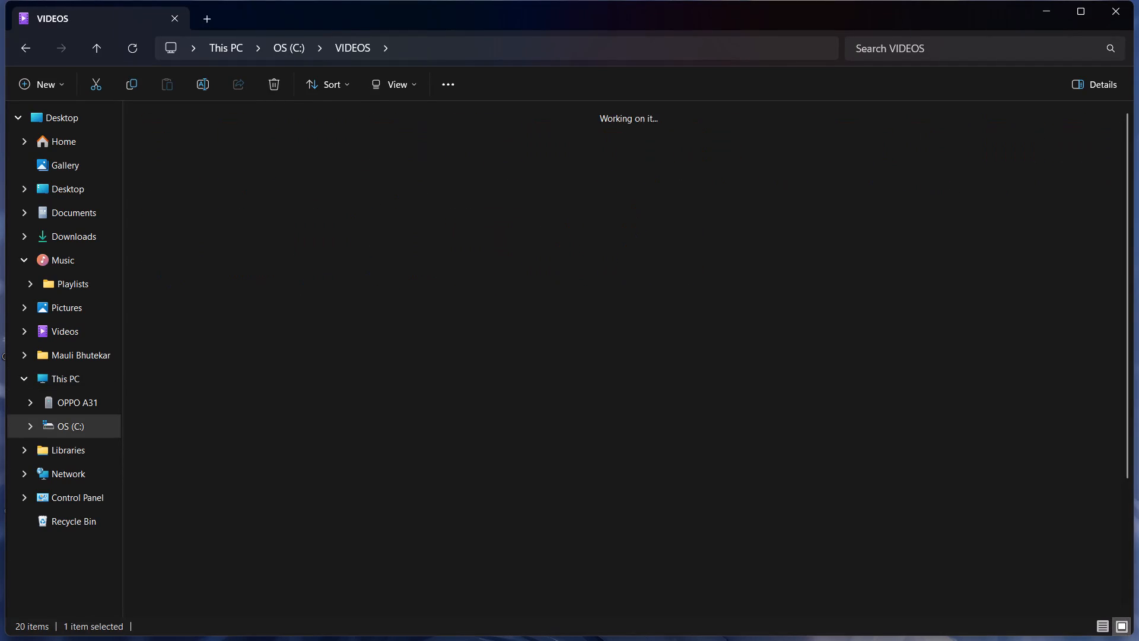
click(842, 423)
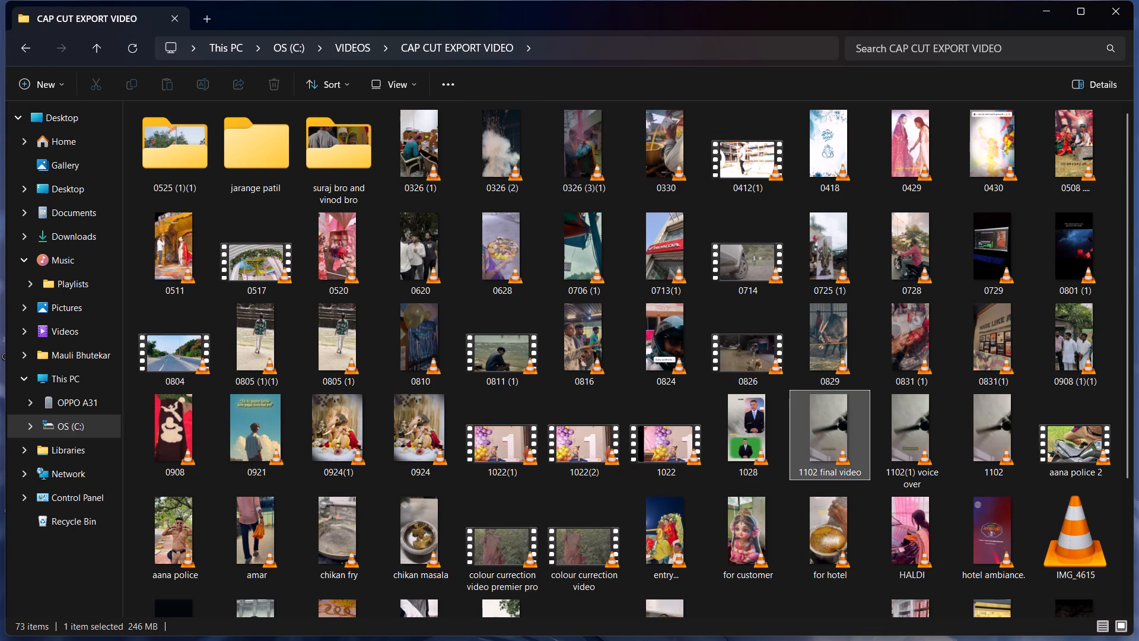
key(ctrl+c)
key(ctrl+c)
key(ctrl+c)
key(ctrl+c)
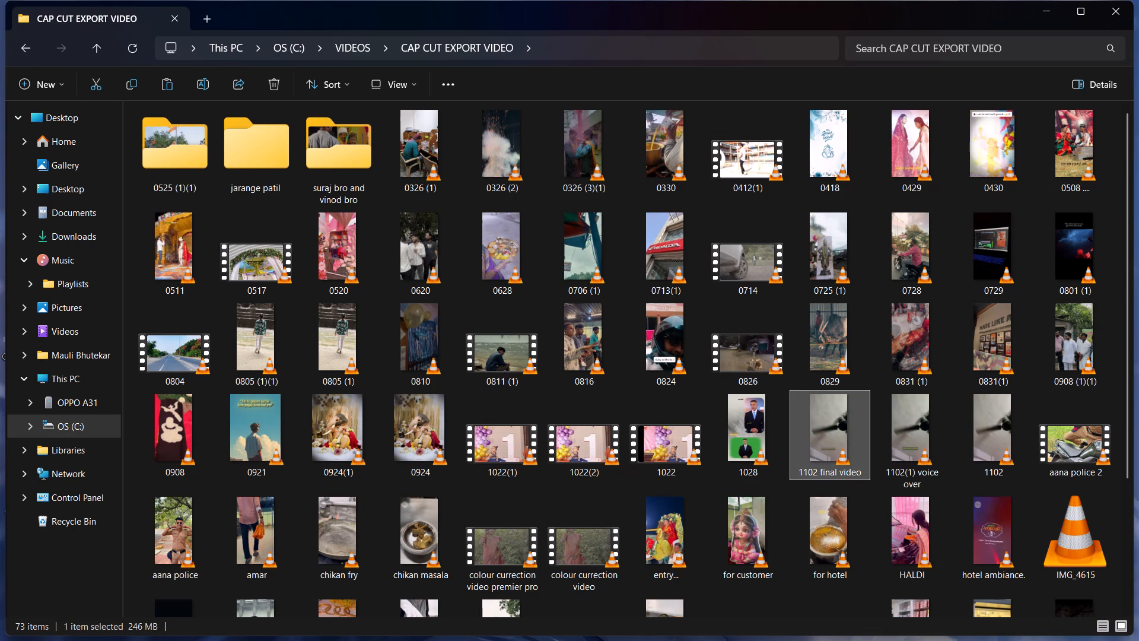
Paste the copied video into the Movies folder on the SD card of the OPPO A31 phone.
click(228, 40)
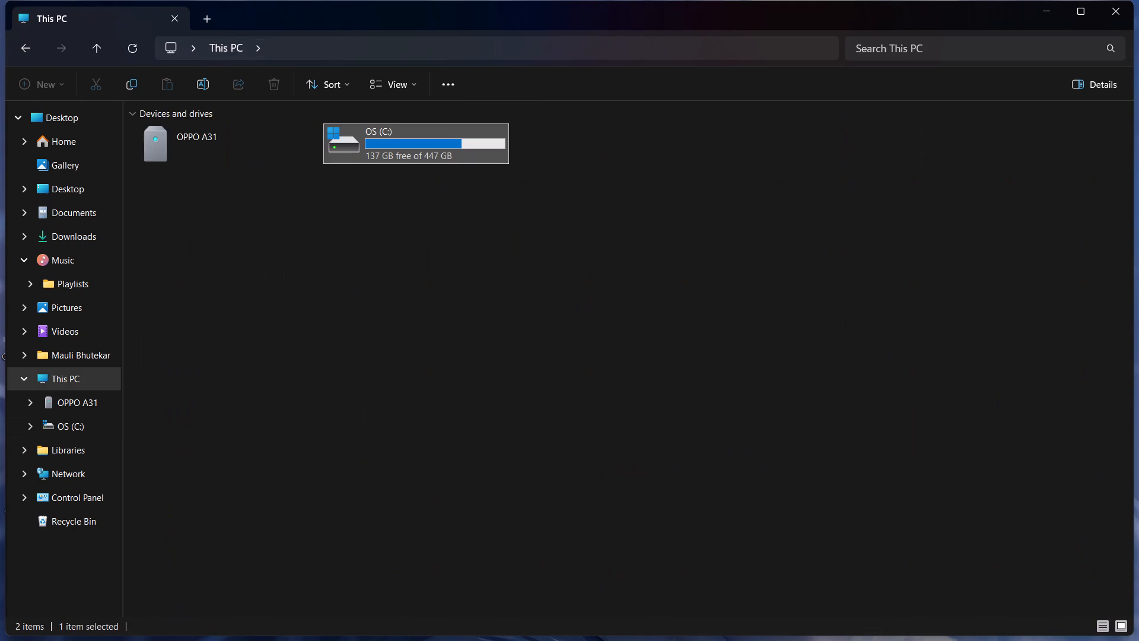
double_click(226, 147)
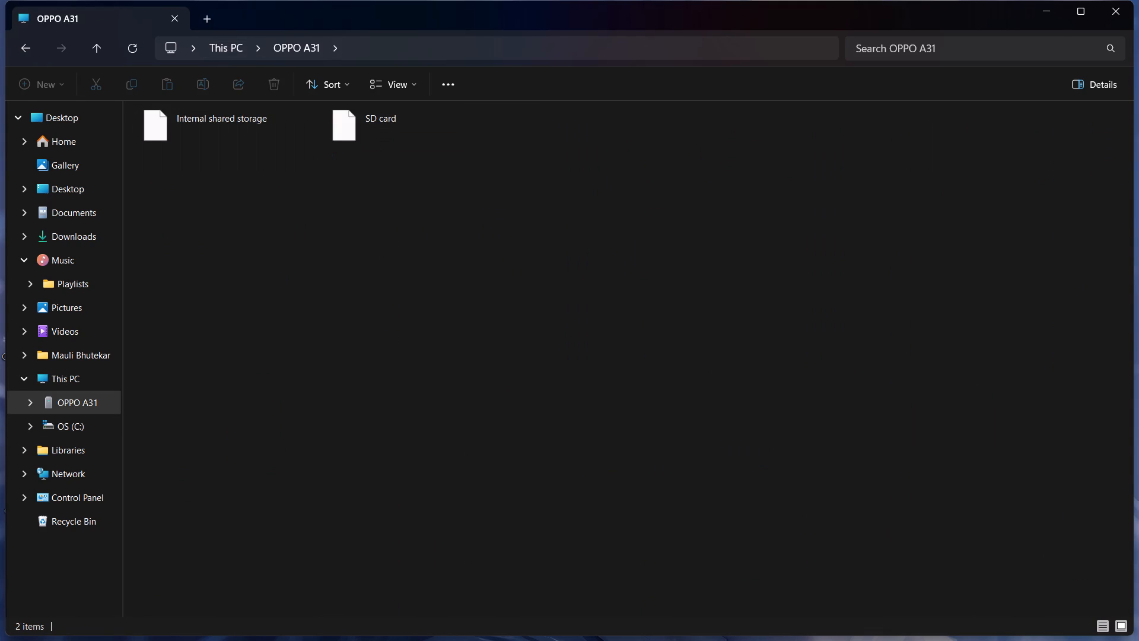
click(385, 147)
drag(385, 147, 412, 129)
double_click(412, 129)
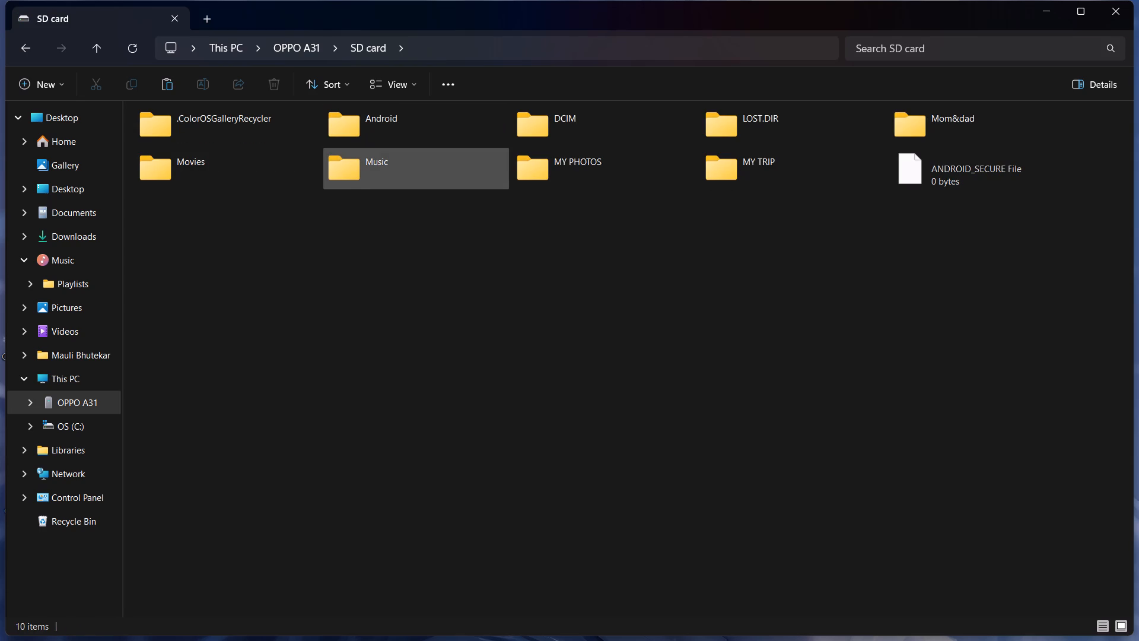
double_click(250, 168)
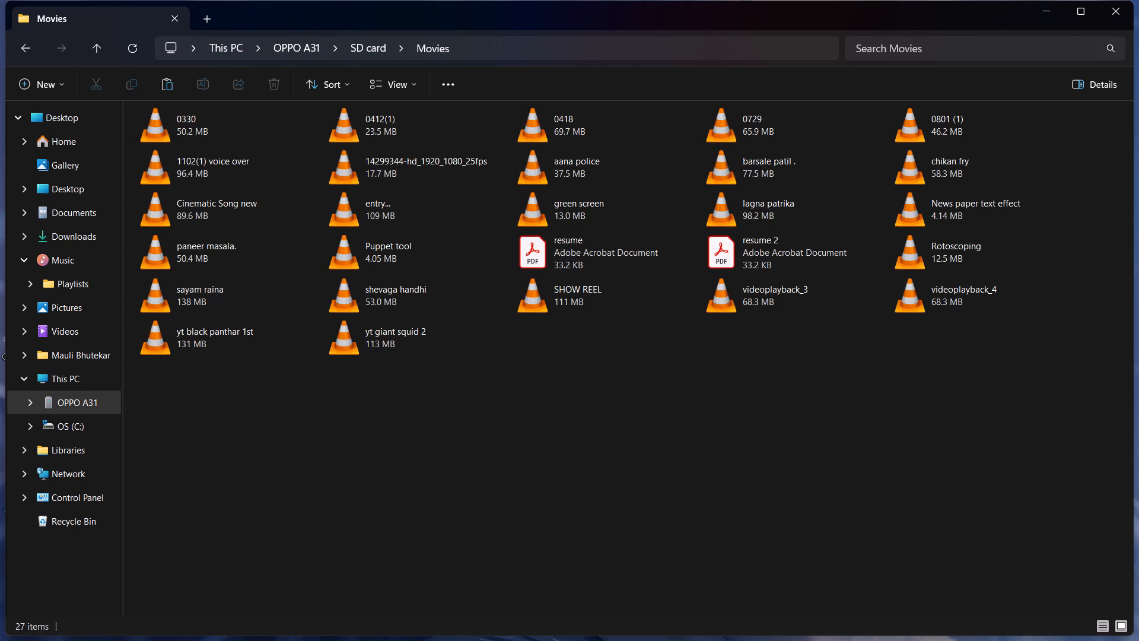
key(ctrl+v)
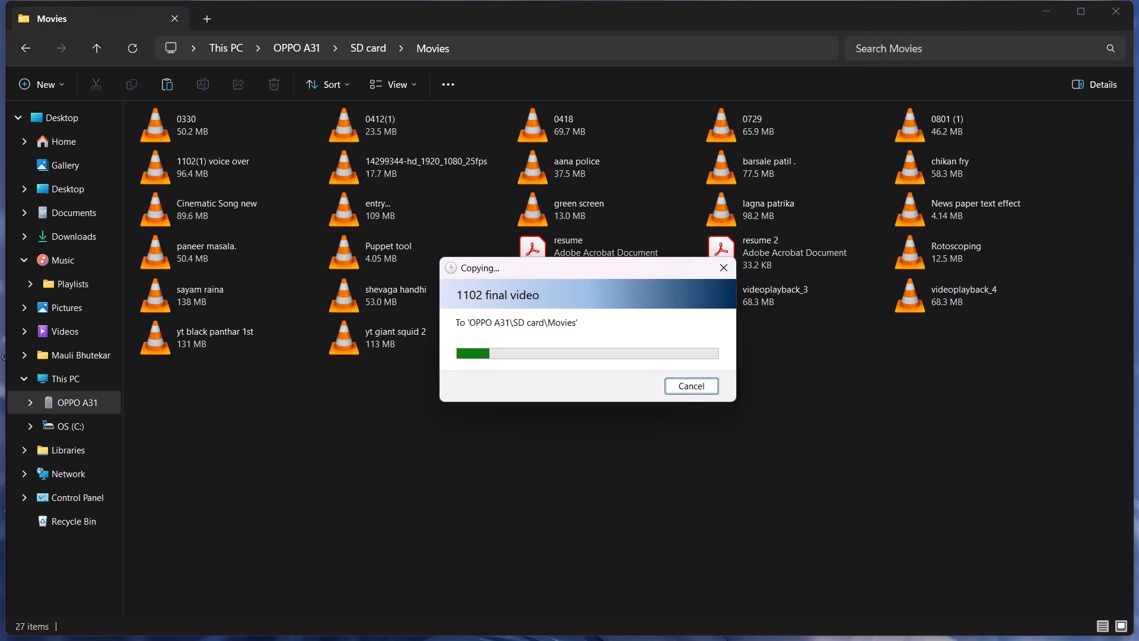